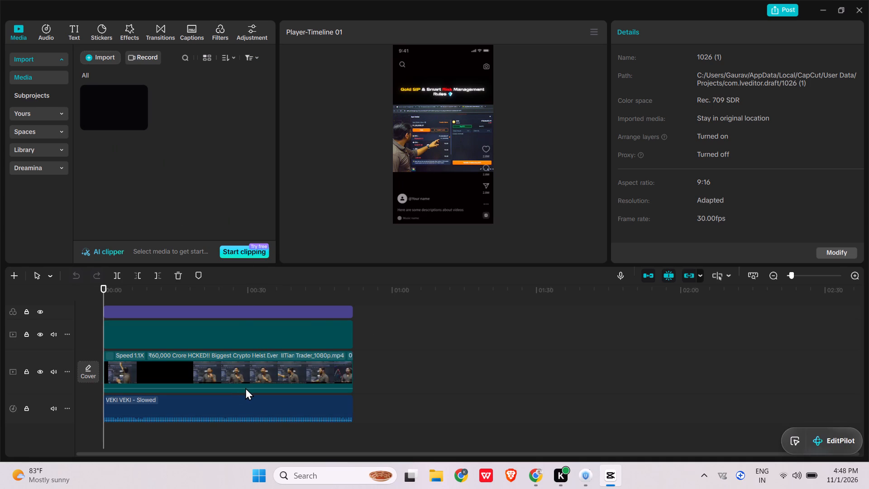
In CapCut, delete the "₹60,000 Crore HCKED!! Biggest Crypto Heist Ever" clip from the main video track.
left_click(227, 358)
left_click(528, 101)
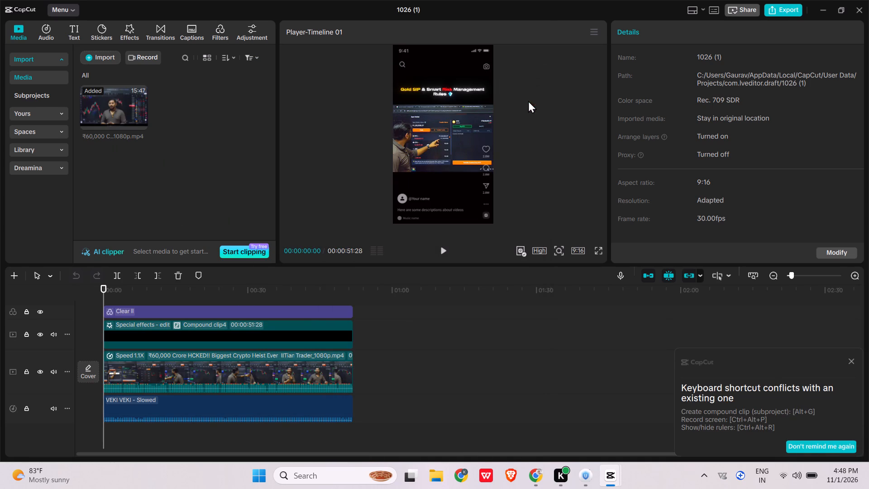
left_click(331, 357)
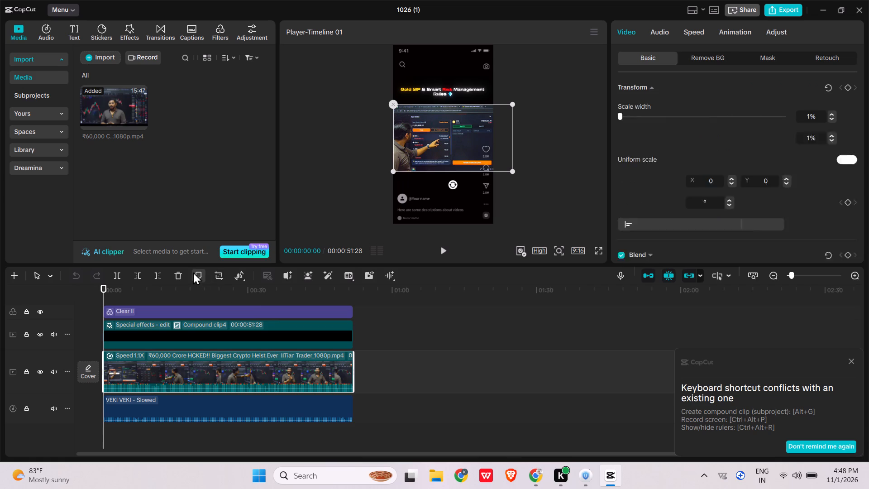
left_click(175, 270)
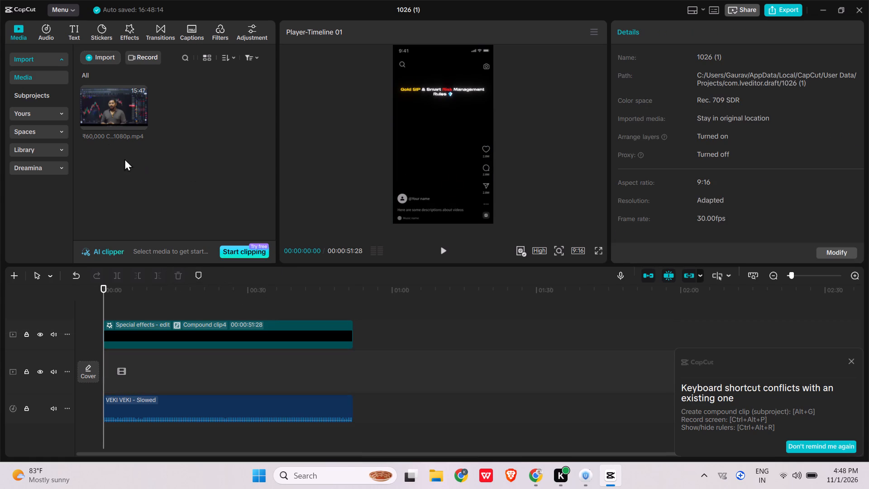
Remove the "₹60,000 Crore HCKED!!" video from the project's imported media.
left_click(128, 119)
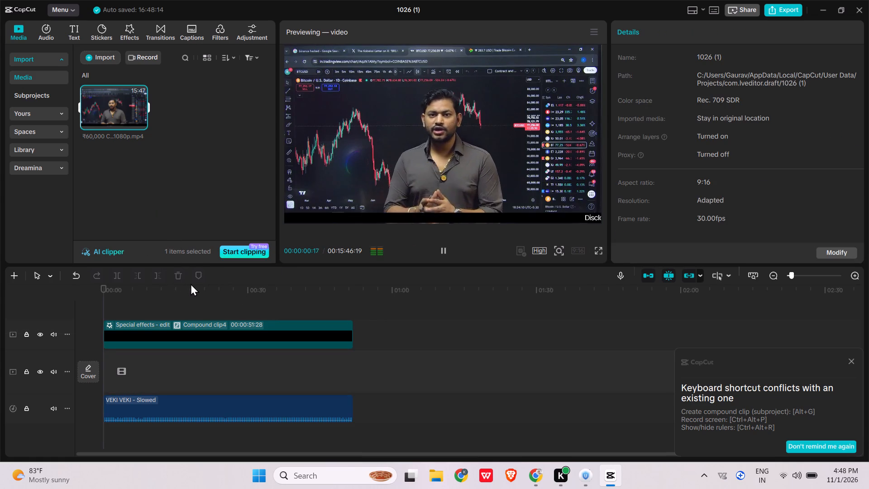
key("BackSpace")
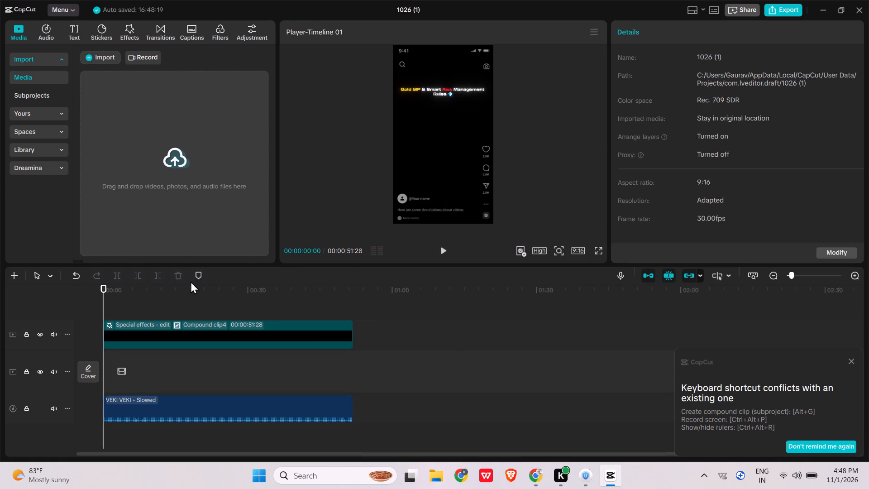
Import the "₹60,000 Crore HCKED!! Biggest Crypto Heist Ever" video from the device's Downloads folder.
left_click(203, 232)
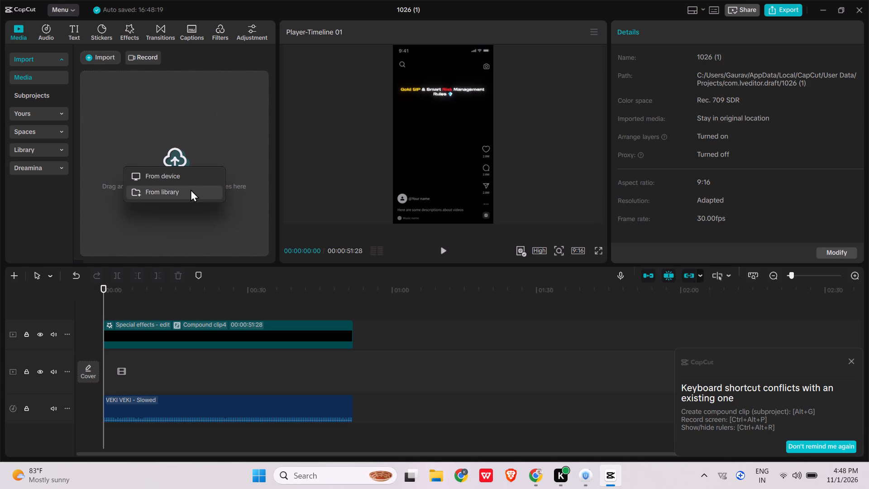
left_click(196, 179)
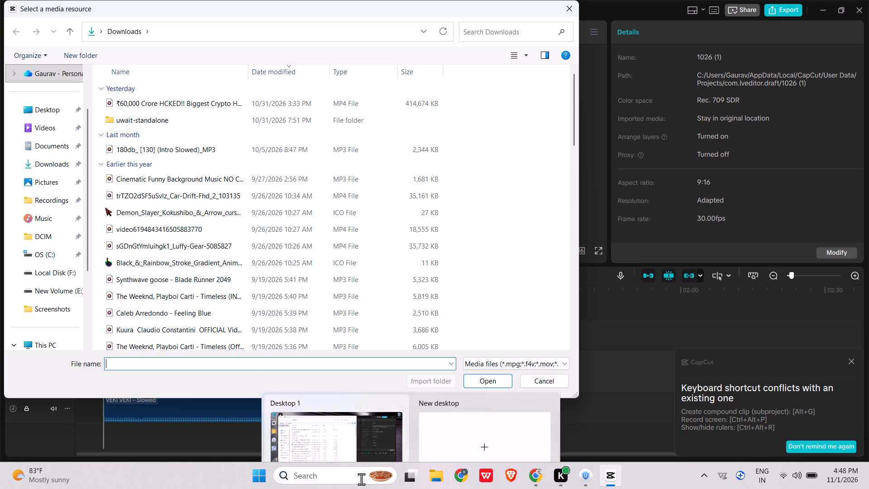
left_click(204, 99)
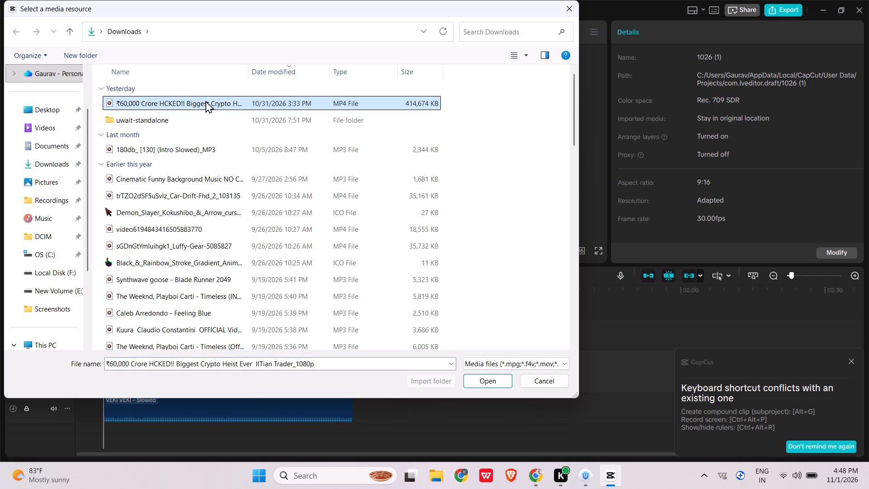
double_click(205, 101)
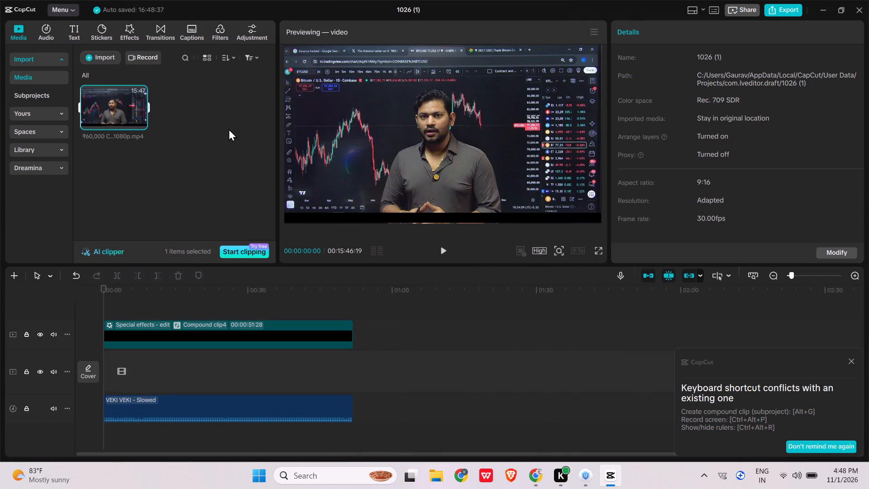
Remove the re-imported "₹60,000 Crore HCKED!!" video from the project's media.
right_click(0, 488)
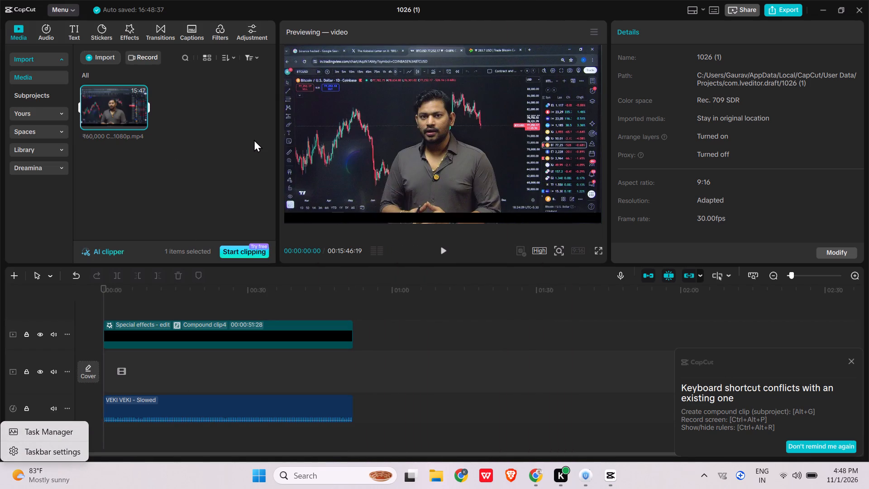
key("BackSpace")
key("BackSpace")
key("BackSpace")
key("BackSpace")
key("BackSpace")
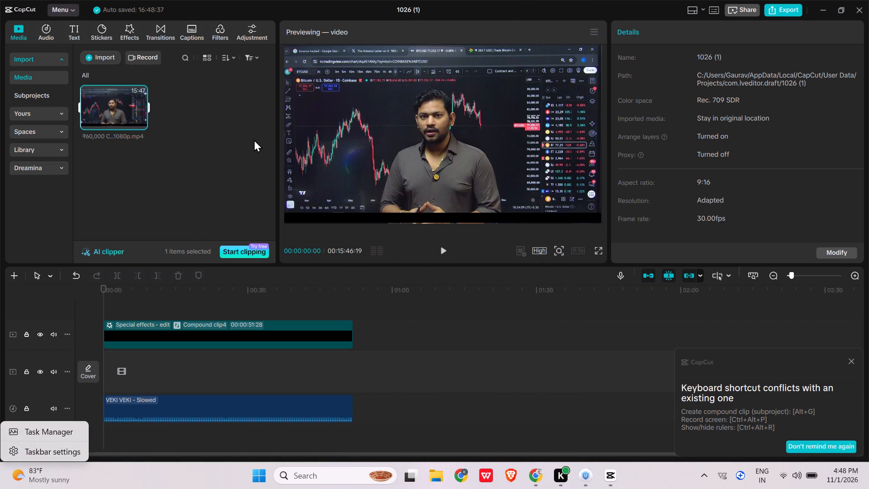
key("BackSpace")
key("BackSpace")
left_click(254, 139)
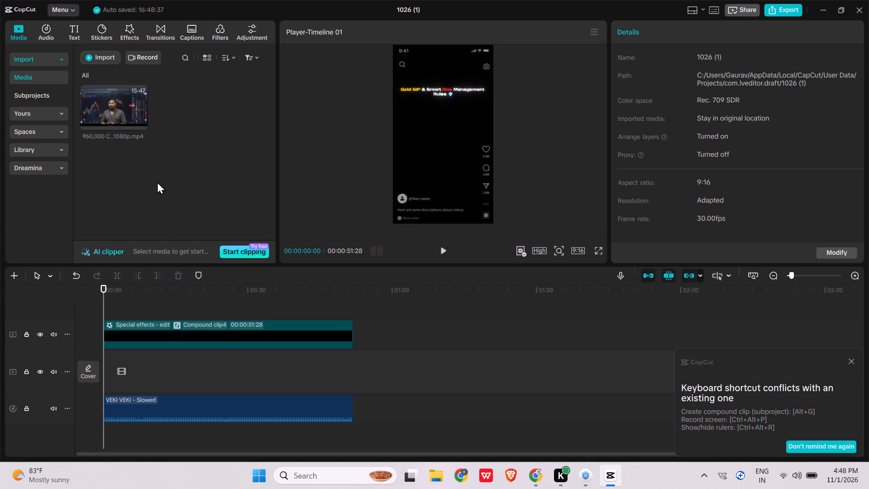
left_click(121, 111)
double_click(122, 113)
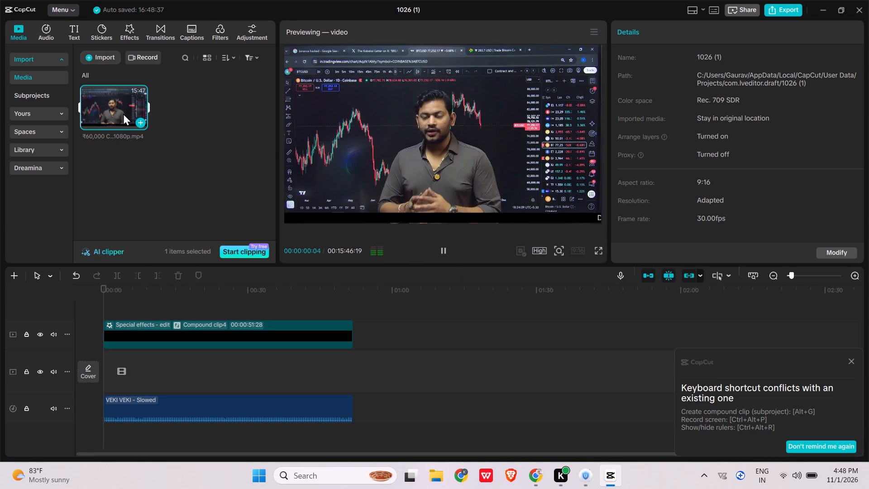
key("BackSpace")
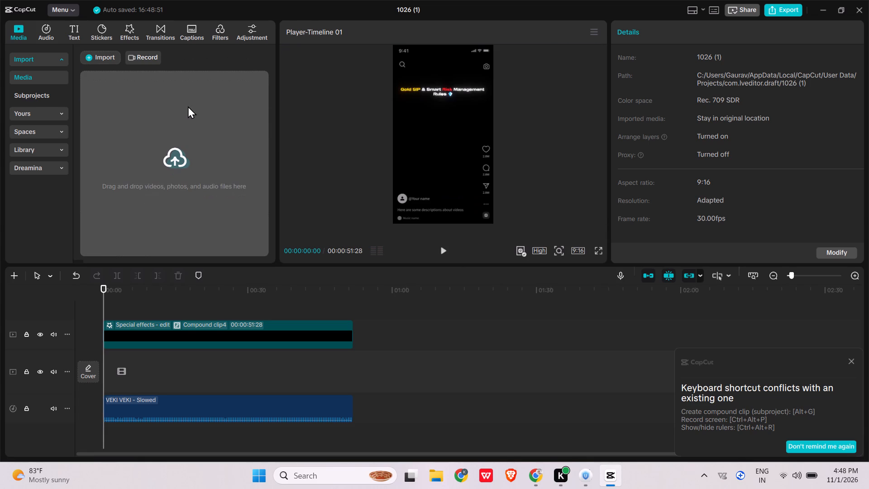
Import the "Why Is Gold Falling The Biggest Mystery Uncovered!" video from New Volume (E:) and place it on the main track.
left_click(188, 106)
left_click(189, 106)
left_click(205, 162)
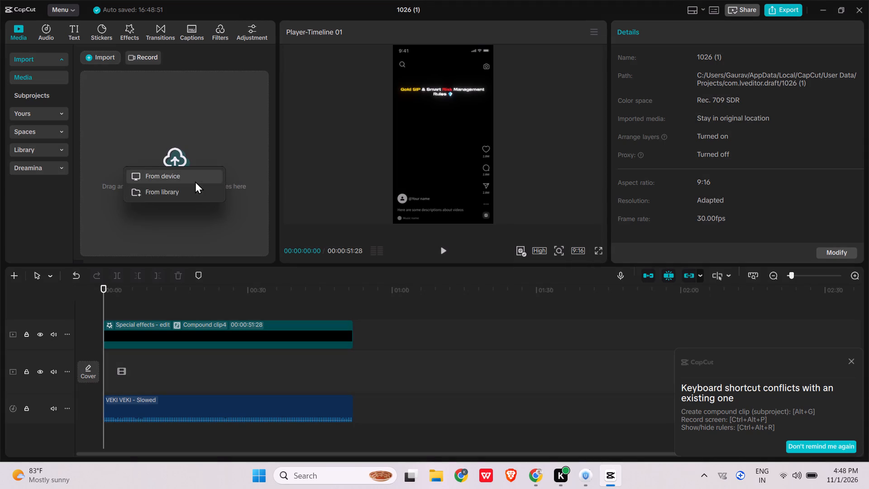
left_click(195, 181)
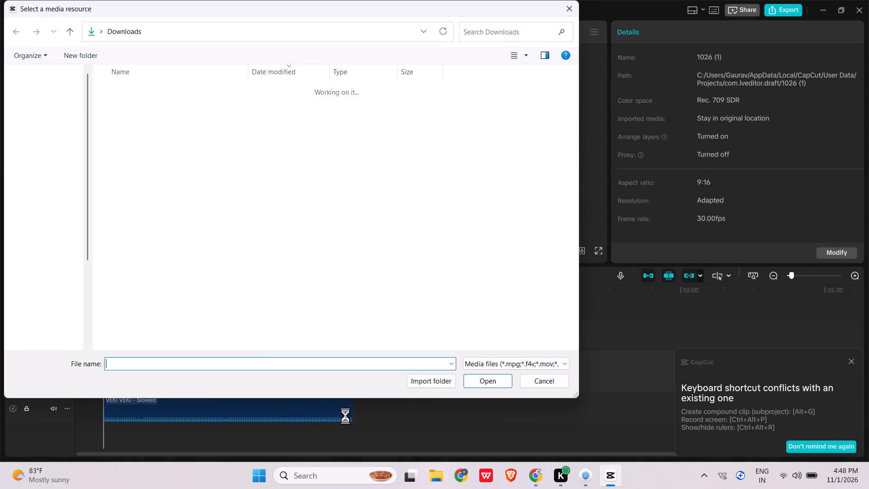
scroll(48, 278, "down", 1)
left_click(48, 277)
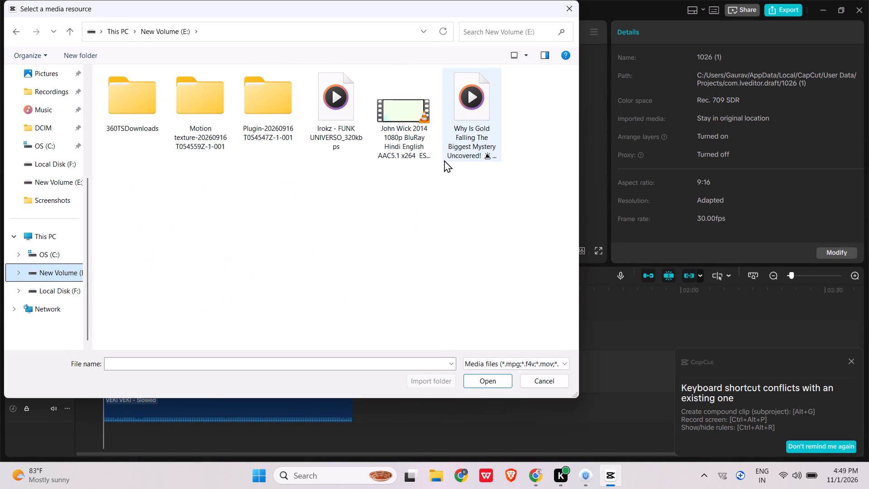
double_click(444, 160)
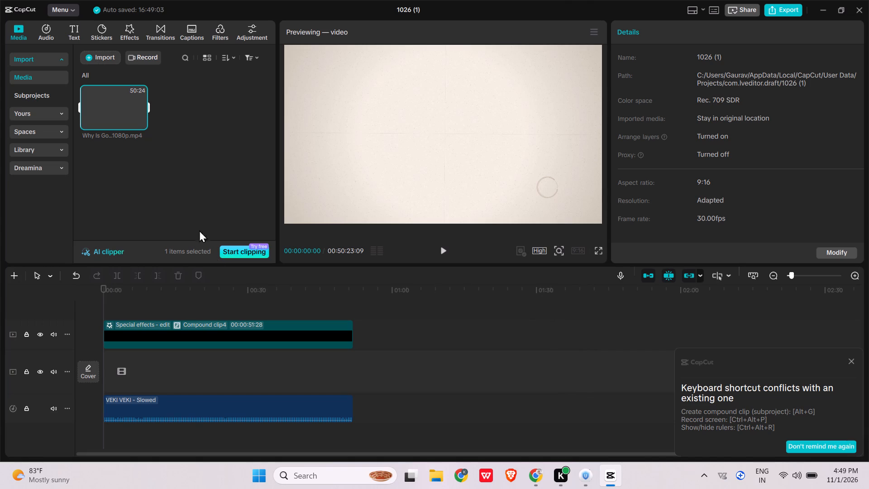
left_click(141, 125)
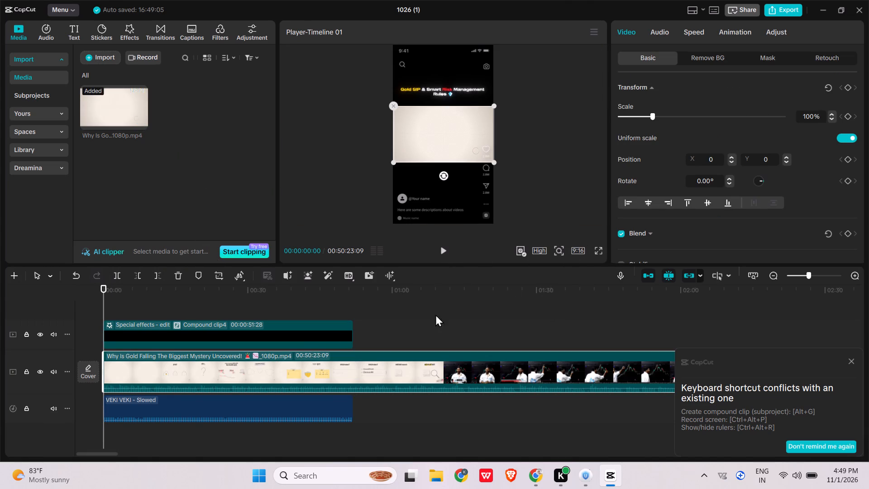
Dismiss the keyboard shortcut conflict notice and set the project's aspect ratio to 16:9.
left_click(578, 247)
left_click(852, 358)
left_click(852, 360)
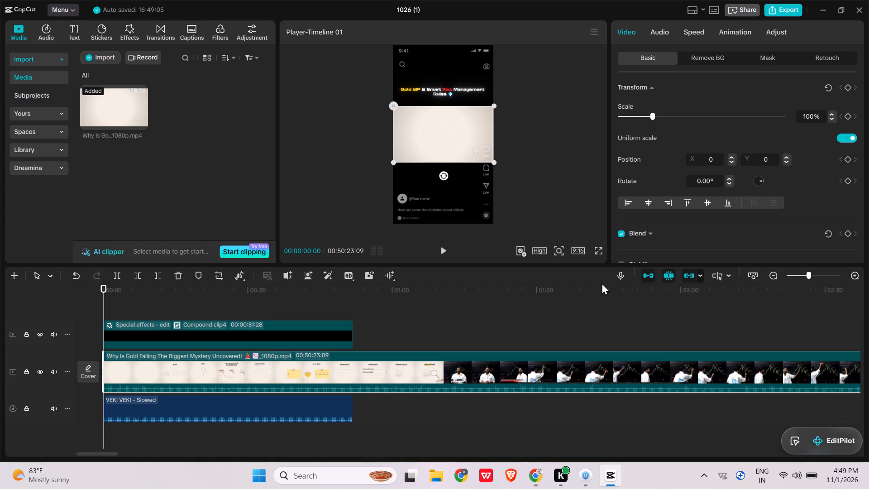
left_click(579, 251)
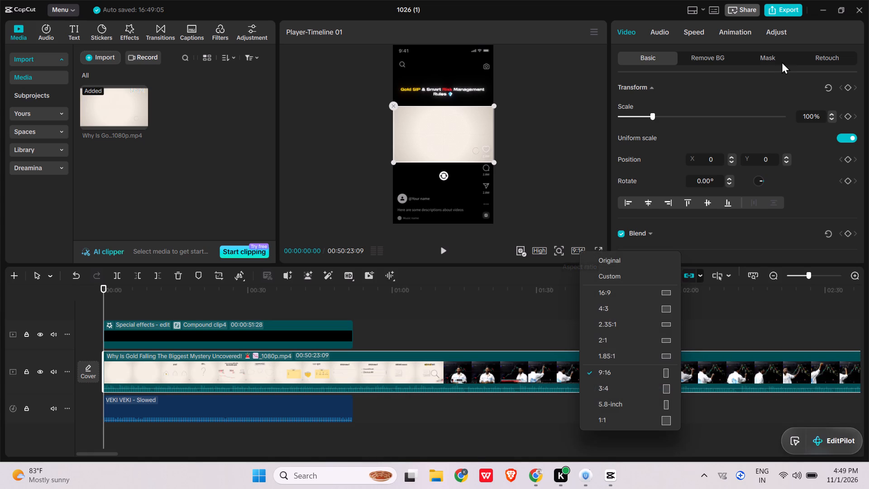
left_click(635, 292)
left_click(836, 10)
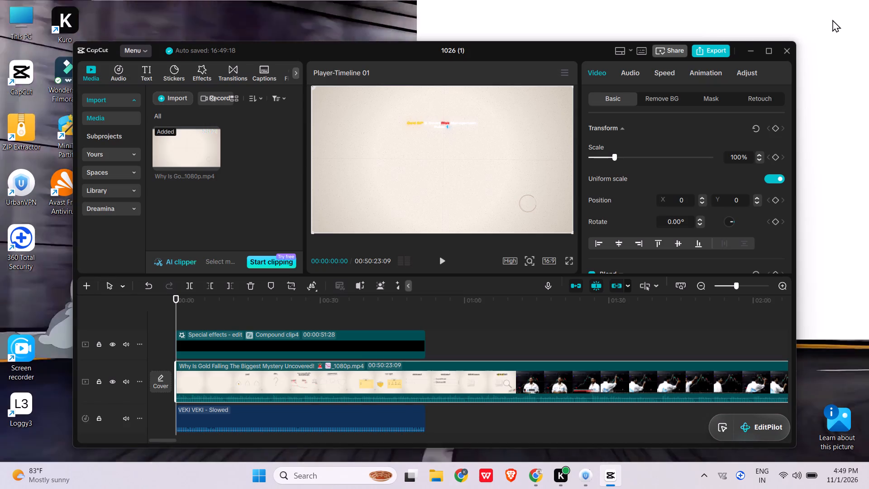
left_click(770, 46)
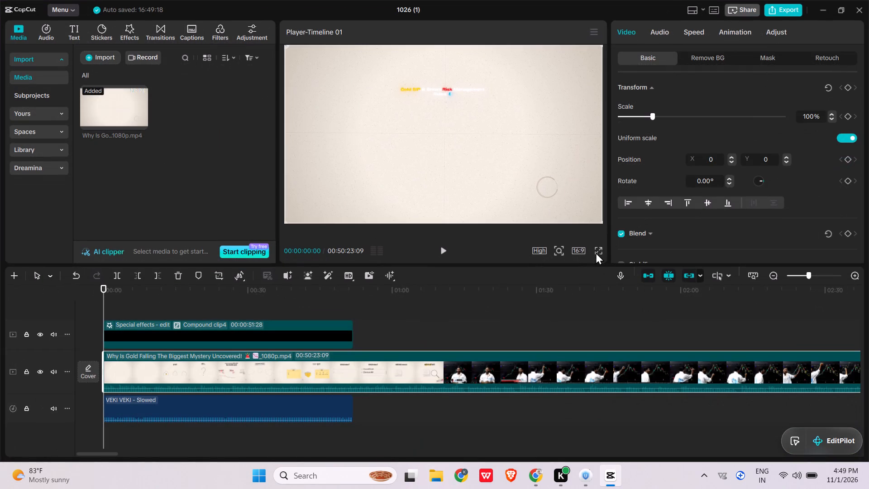
Play the beginning of the timeline in full screen to check the gold video, then return to the editor.
left_click(596, 252)
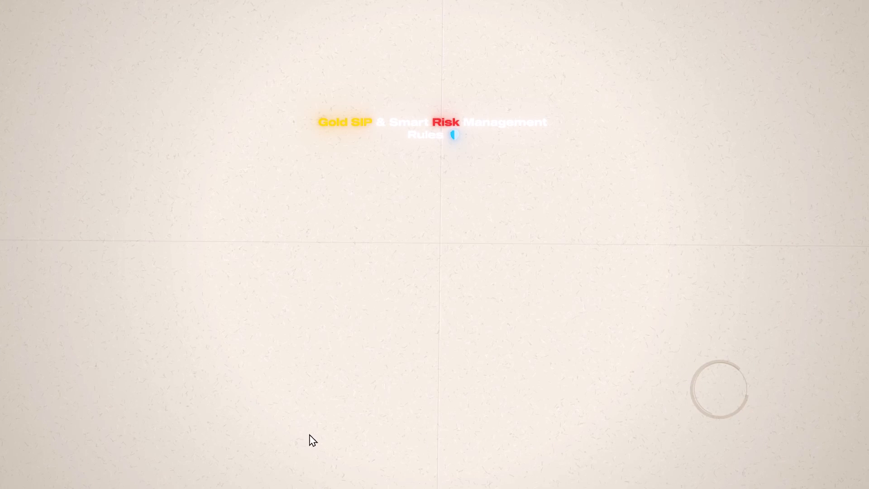
left_click(285, 434)
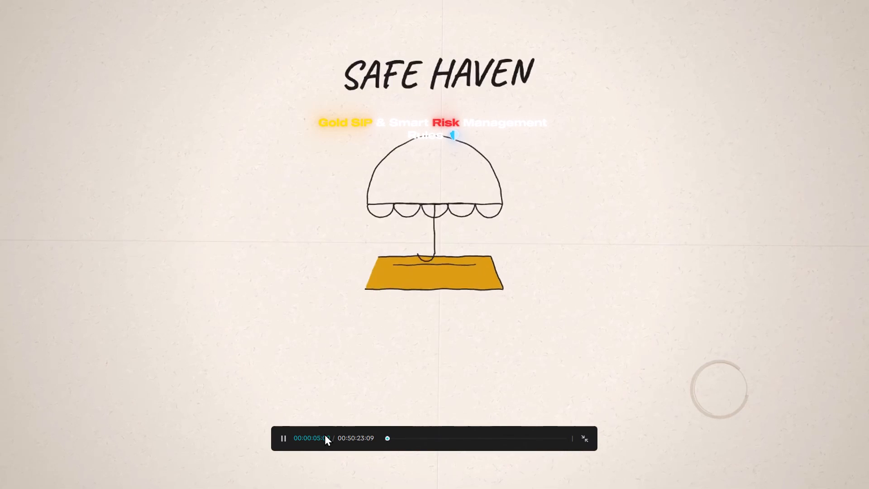
left_click(592, 439)
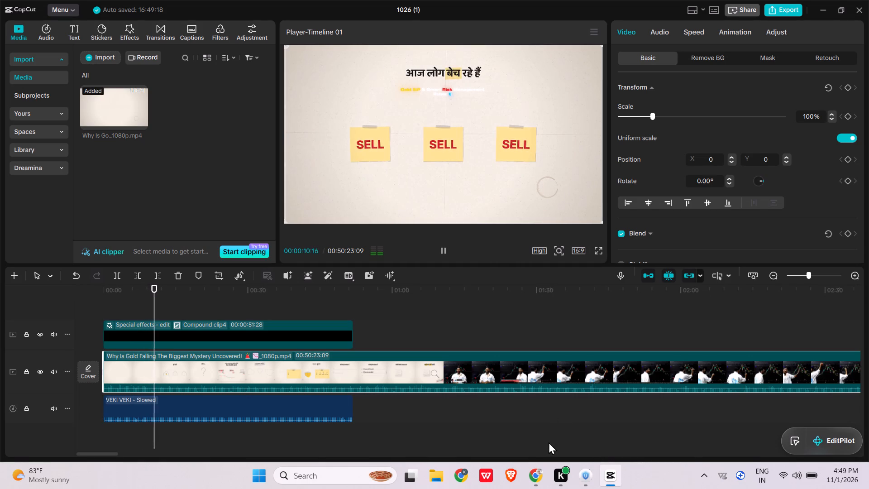
left_click(543, 478)
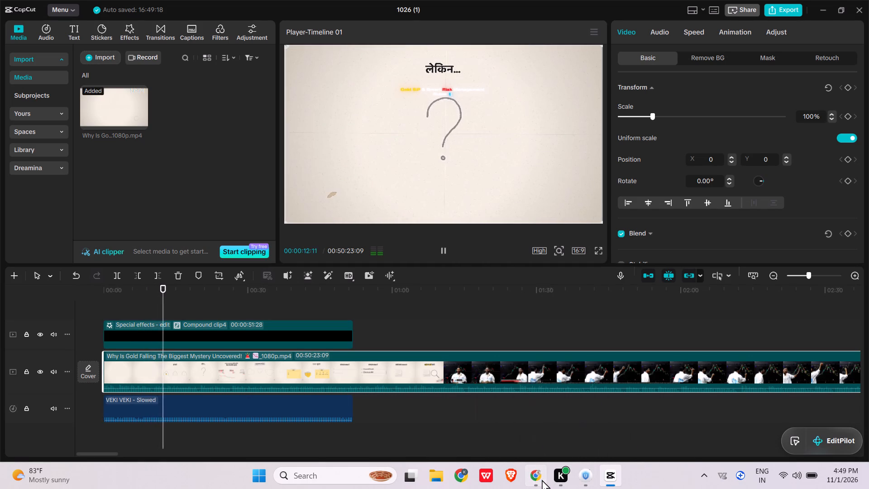
left_click(539, 480)
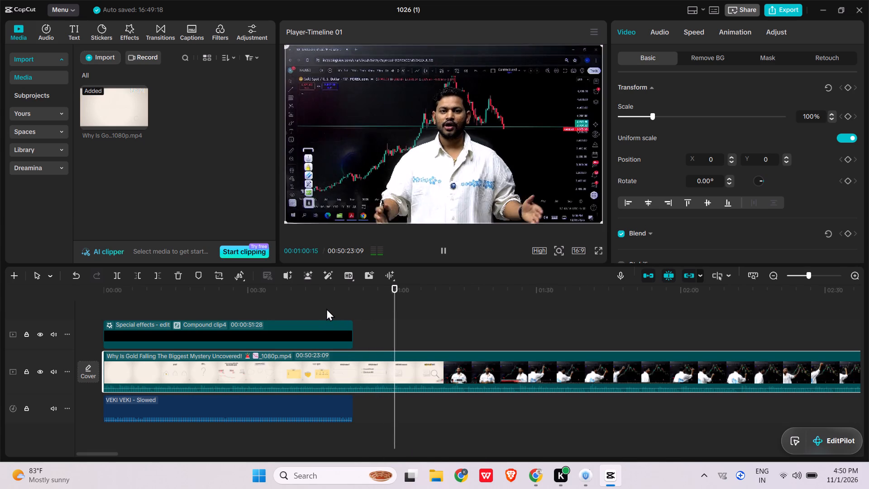
Replay the gold video's intro from about 00:39 to 00:47 several times to examine where the "आज इस video में" checklist segment begins.
left_click(326, 308)
key("space")
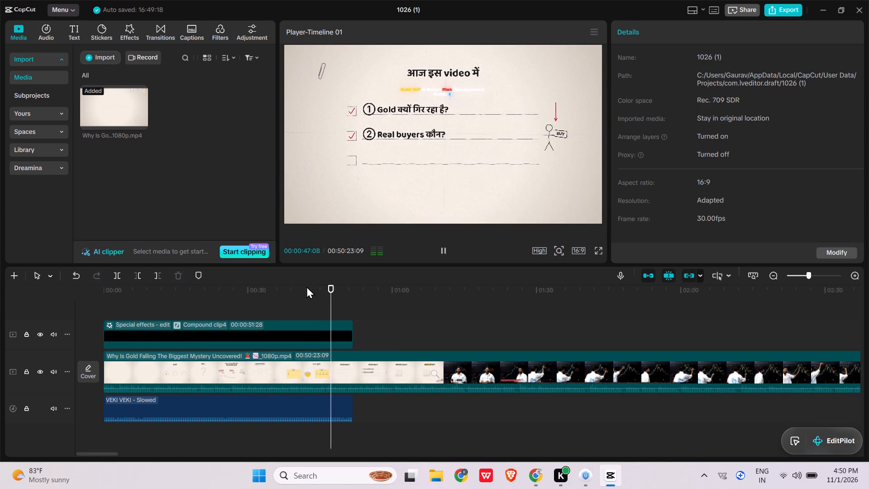
left_click(301, 287)
left_click(291, 287)
key("space")
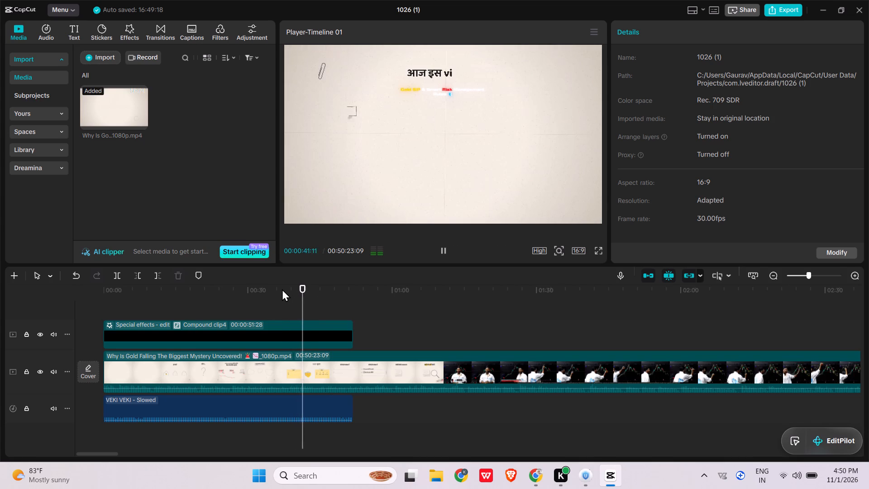
key("Left")
key("Left")
key("Left")
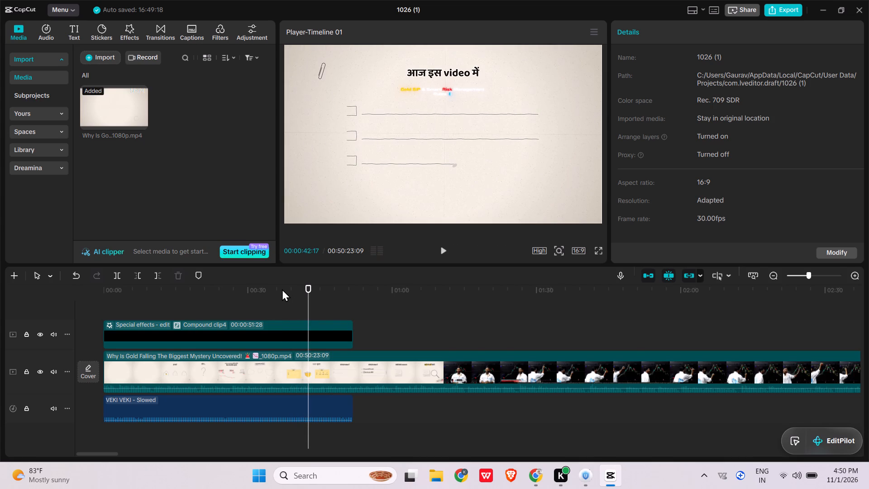
scroll(282, 289, "up", 2, "ctrl")
scroll(406, 376, "up", 9, "ctrl")
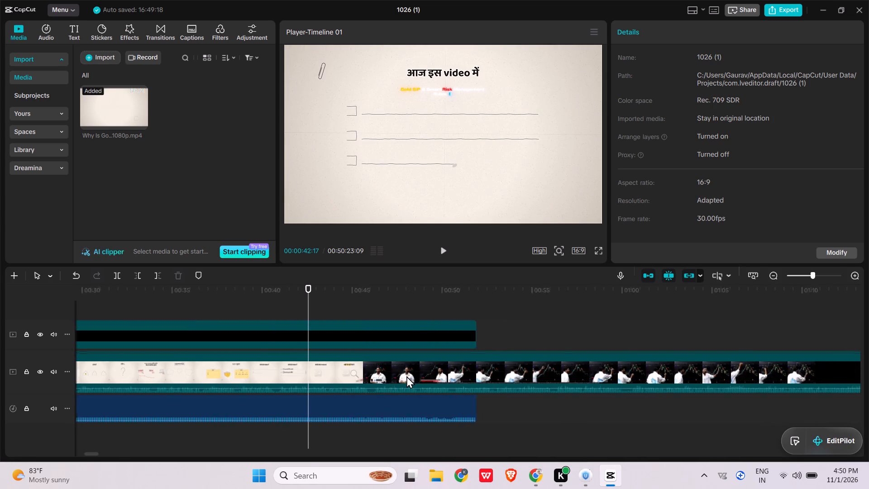
scroll(406, 376, "up", 1, "ctrl")
scroll(406, 376, "up", 6)
left_click(180, 300)
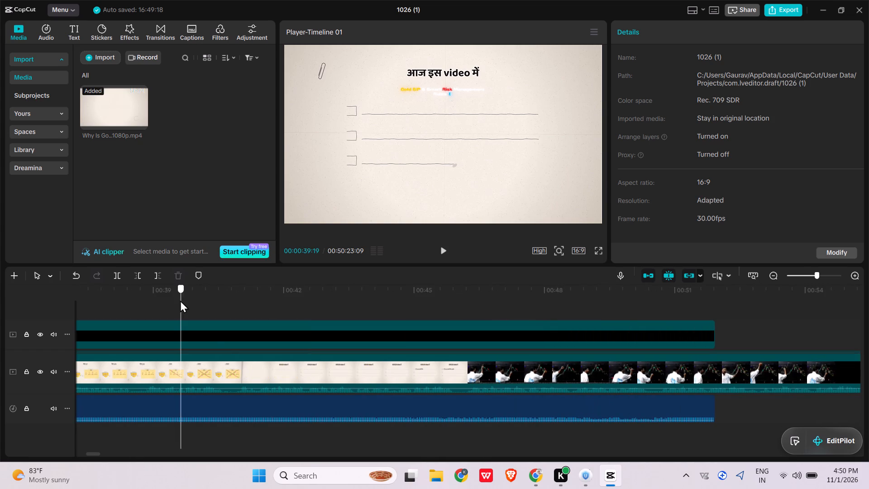
key("space")
key("space")
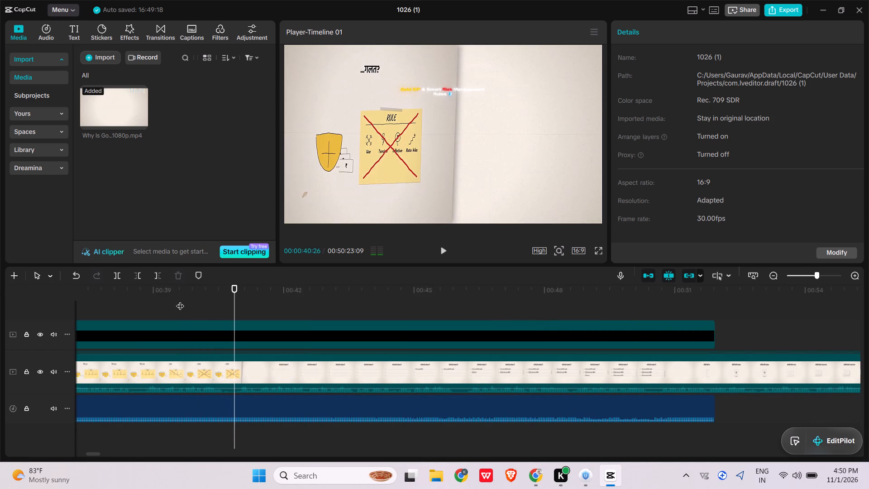
key("space")
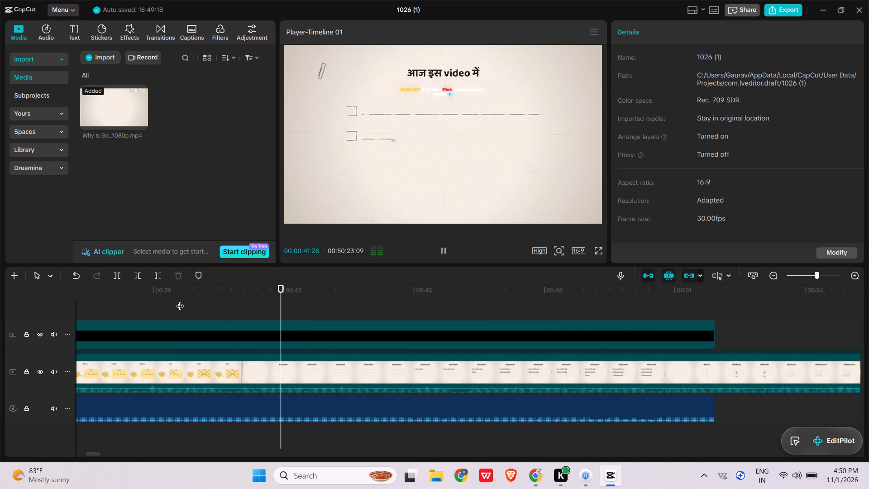
left_click(182, 289)
key("space")
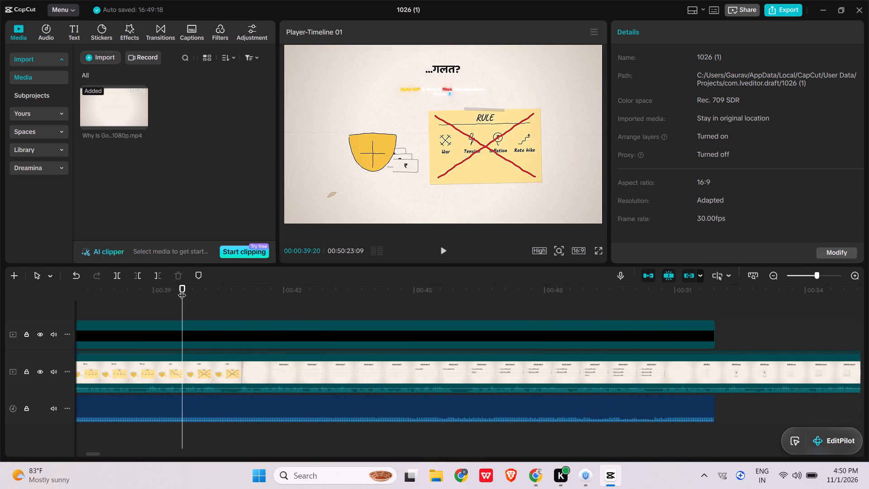
key("space")
key("space")
key("space")
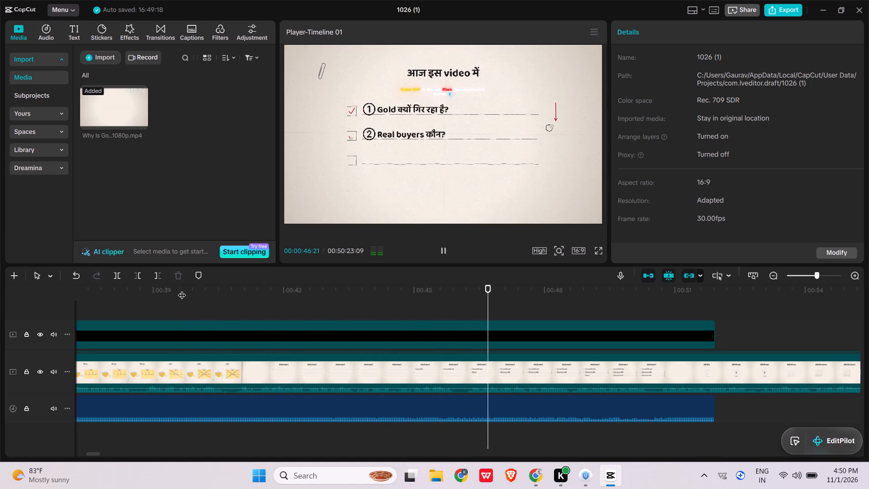
scroll(248, 224, "down", 4, "ctrl")
scroll(648, 393, "down", 5, "ctrl")
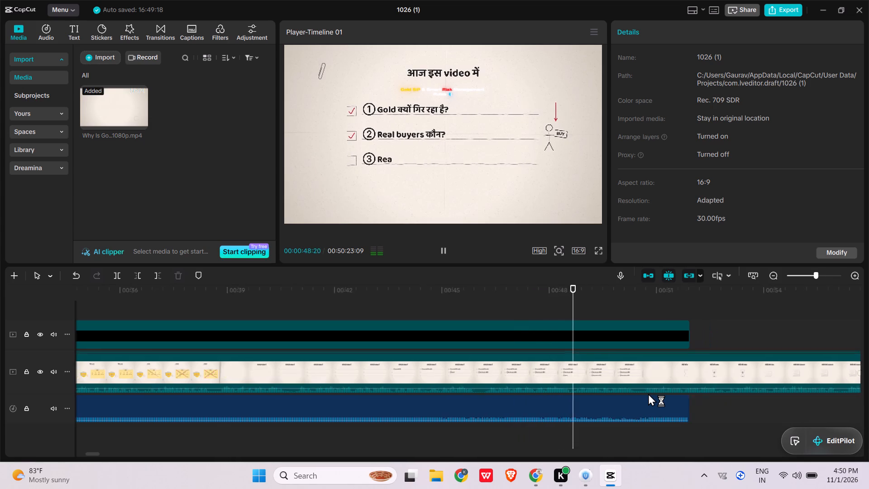
scroll(648, 393, "down", 9, "ctrl")
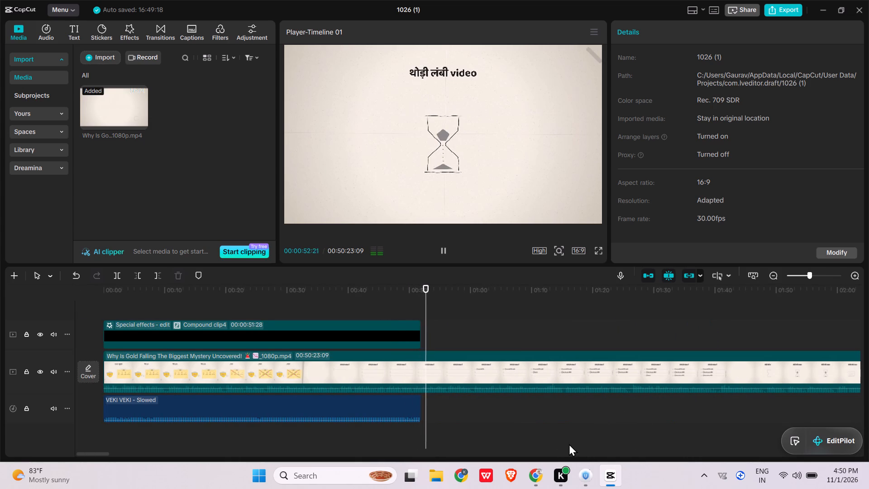
scroll(570, 442, "left", 2)
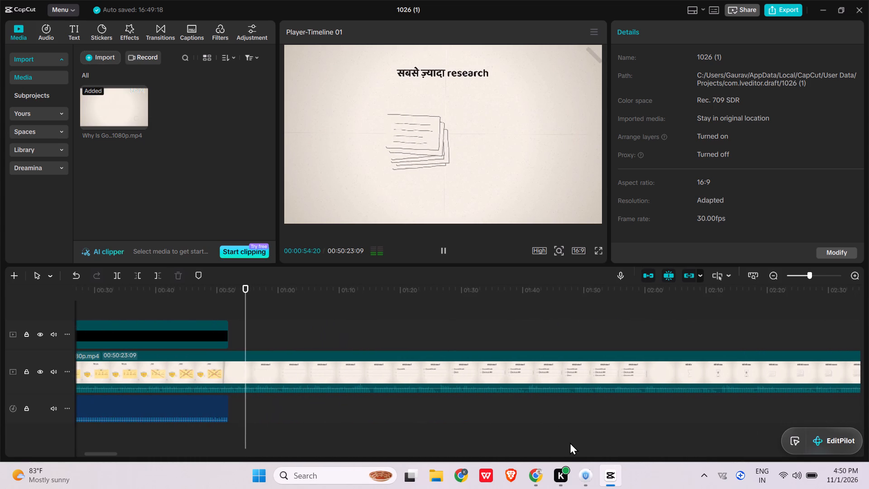
scroll(570, 442, "left", 1)
scroll(502, 439, "left", 2)
scroll(502, 439, "down", 6, "ctrl")
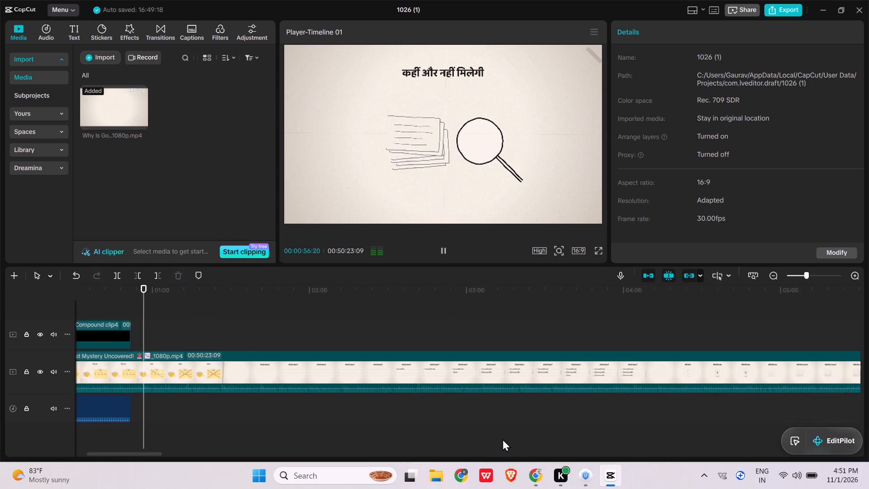
scroll(502, 439, "down", 18, "ctrl")
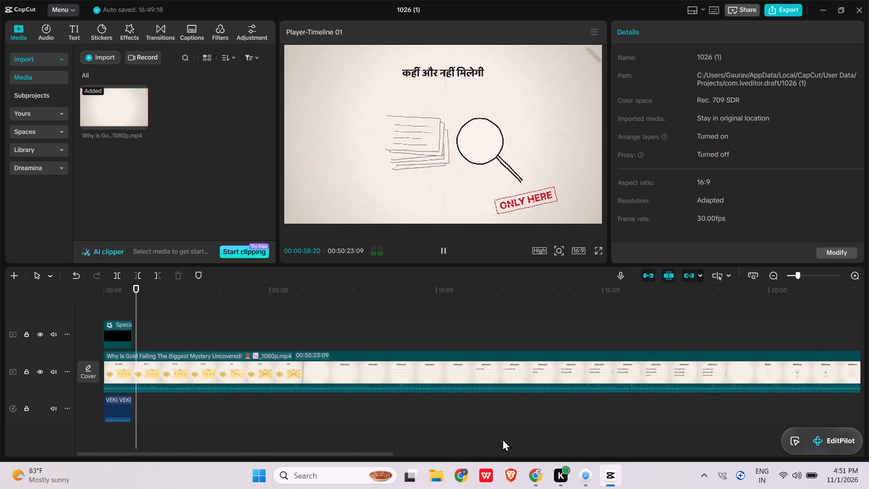
scroll(373, 392, "up", 9, "ctrl")
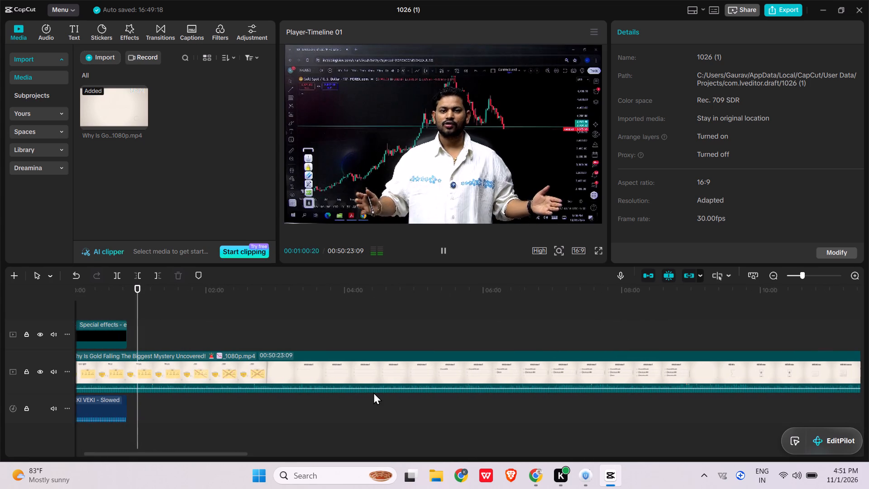
scroll(373, 392, "up", 13, "ctrl")
scroll(373, 392, "up", 11, "ctrl")
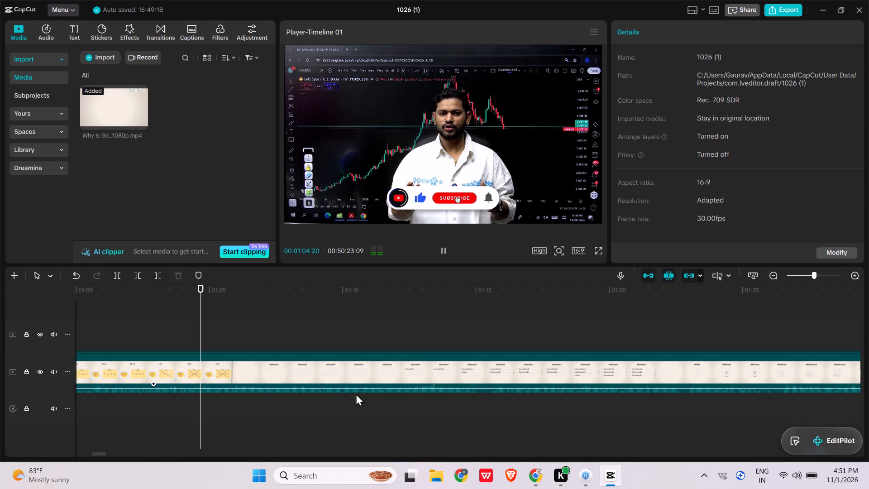
scroll(337, 400, "right", 5)
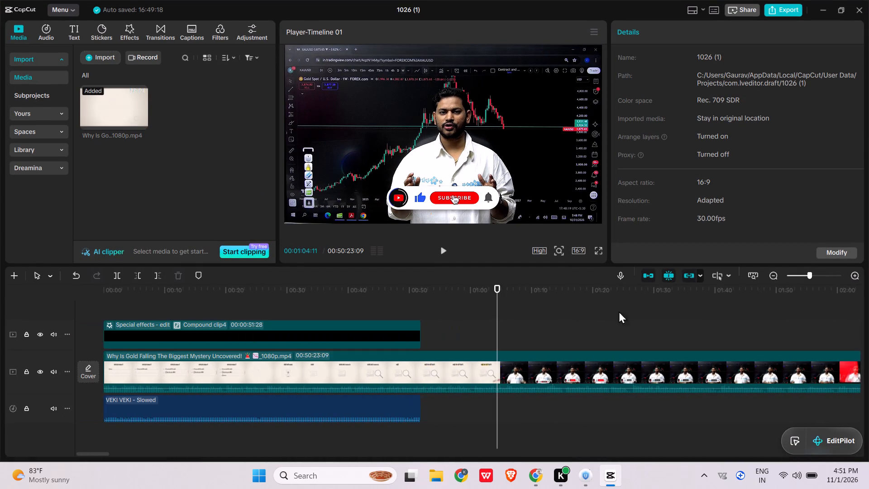
left_click(647, 311)
scroll(650, 311, "left", 5)
double_click(650, 311)
left_click(614, 304)
scroll(614, 304, "left", 3)
left_click(614, 304)
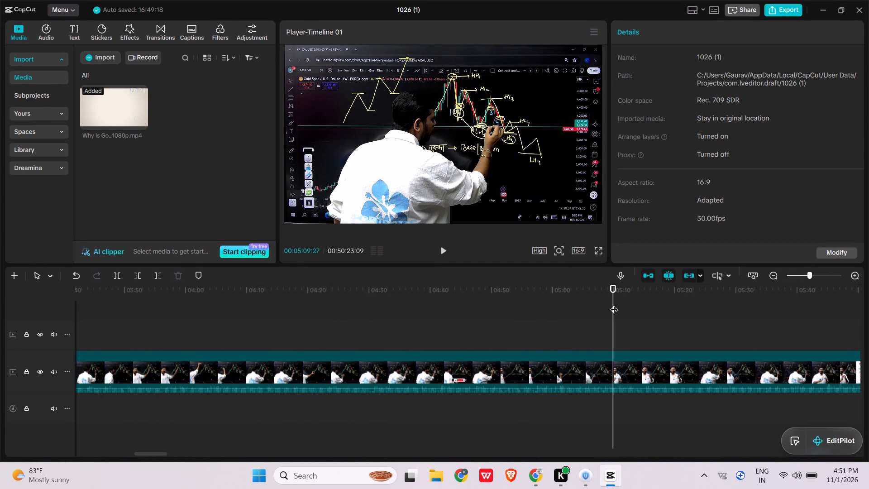
scroll(614, 304, "left", 1)
left_click(52, 267)
left_click(187, 301)
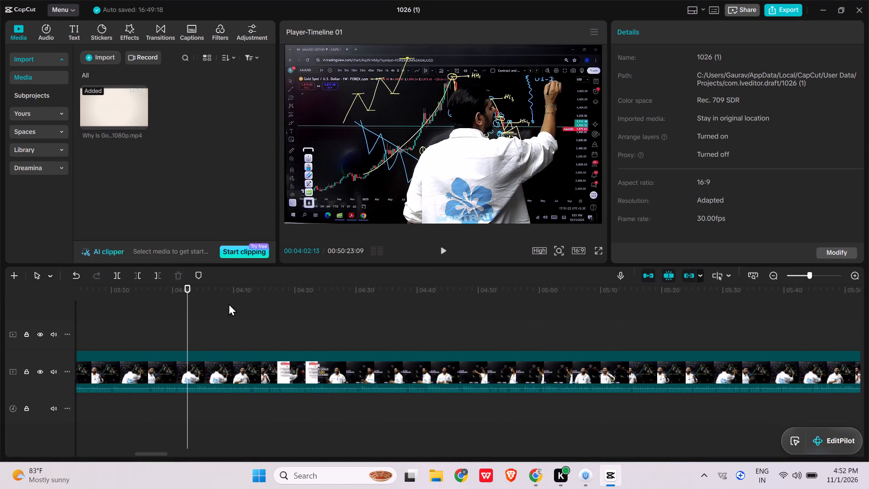
left_click(544, 483)
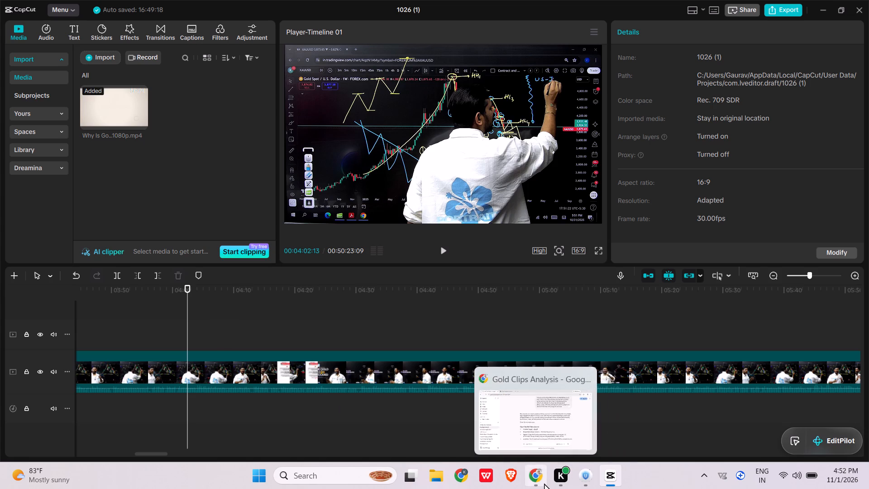
left_click(544, 483)
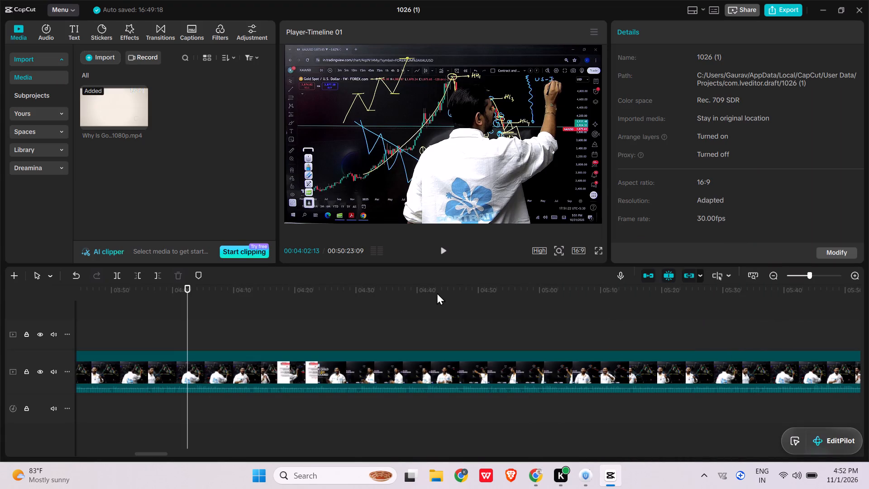
left_click(437, 292)
scroll(437, 331, "up", 8, "ctrl")
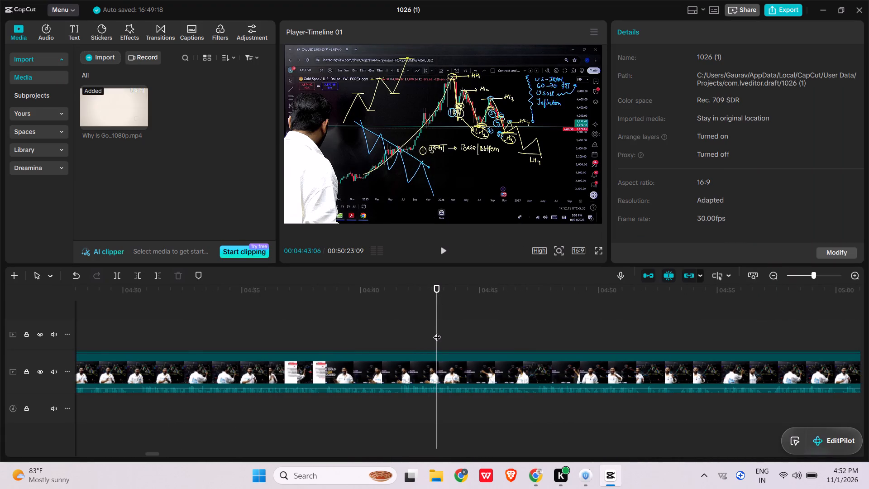
key("space")
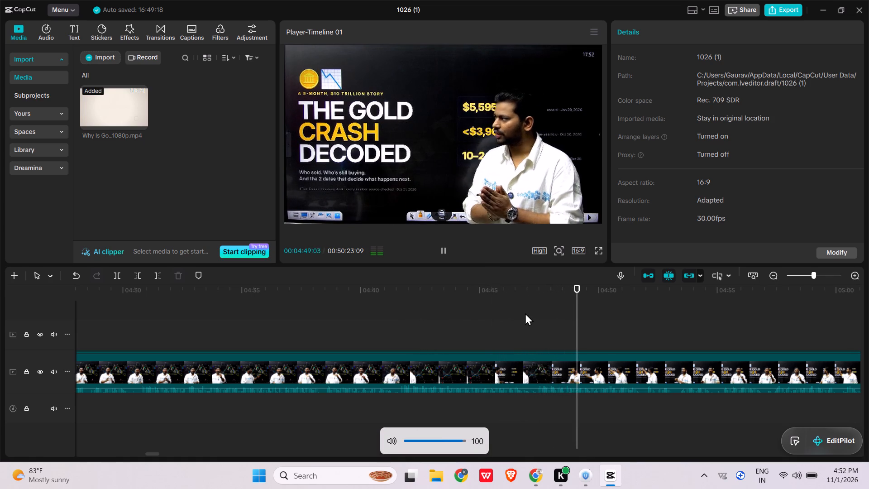
left_click(528, 298)
left_click_drag(528, 298, 535, 302)
key("ctrl+b")
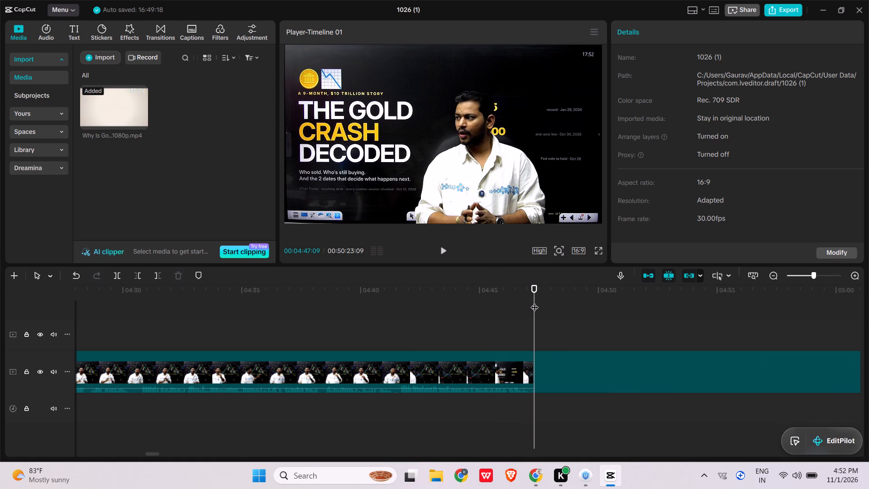
Play the gold video from the split and check Clip 1's end timestamp in the Gold Clips Analysis chat.
key("space")
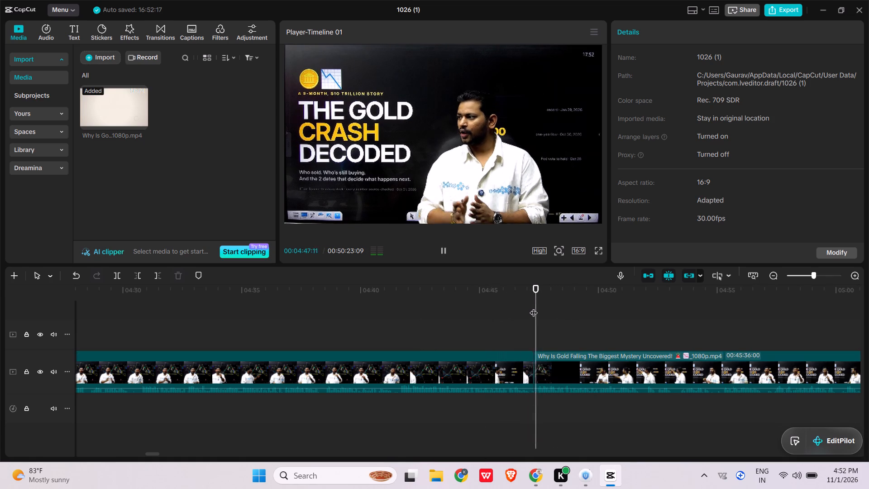
left_click(535, 486)
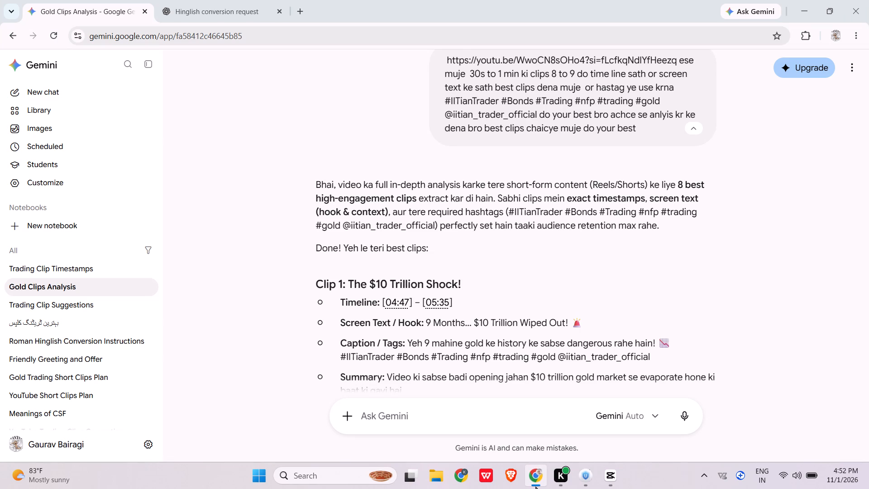
left_click(535, 486)
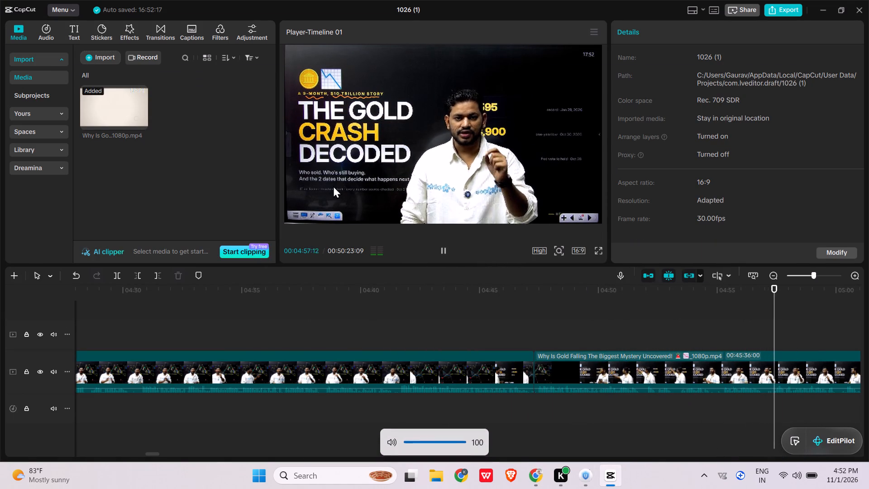
scroll(582, 353, "left", 5)
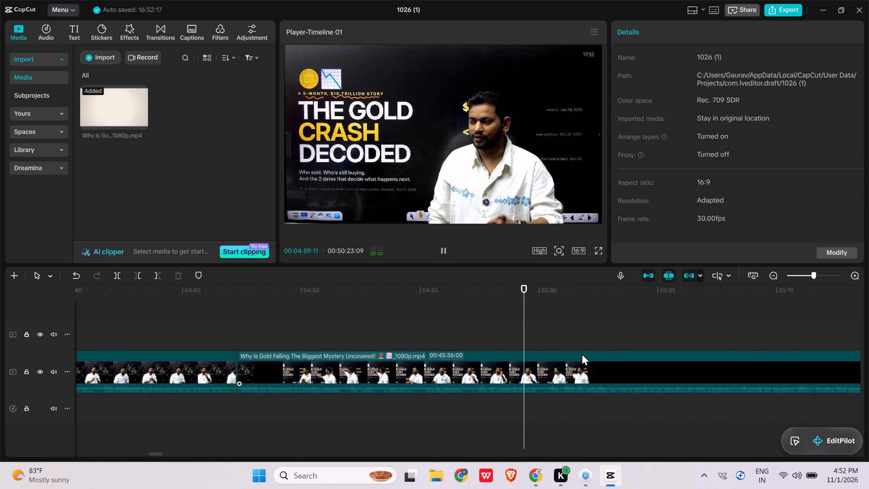
Raise the audio volume of the gold video segment after the split to 20.0 dB.
left_click(569, 387)
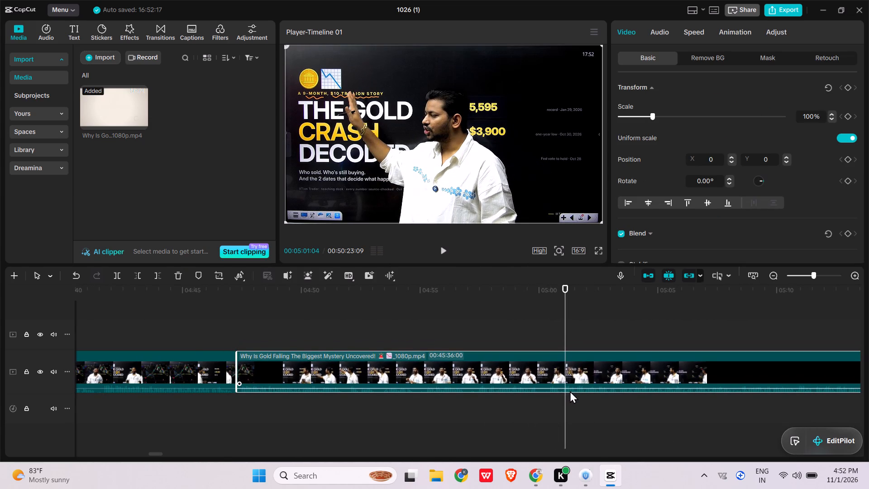
key("space")
scroll(570, 391, "left", 2)
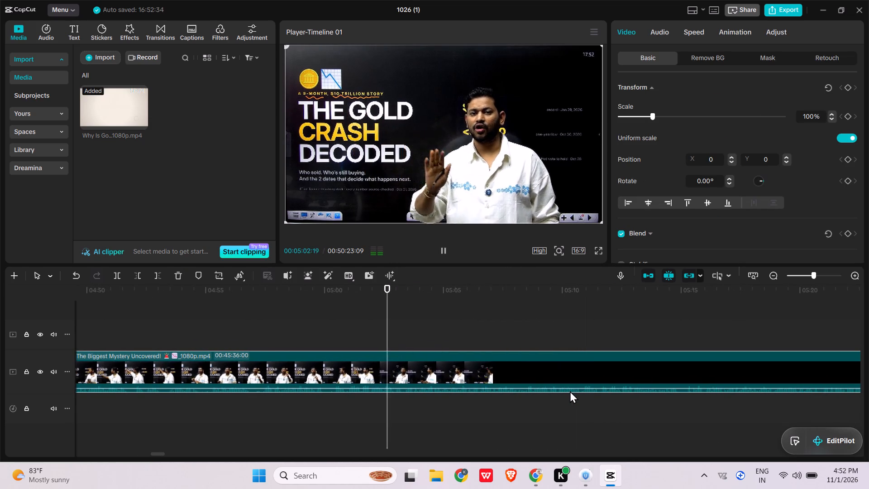
scroll(570, 391, "left", 2)
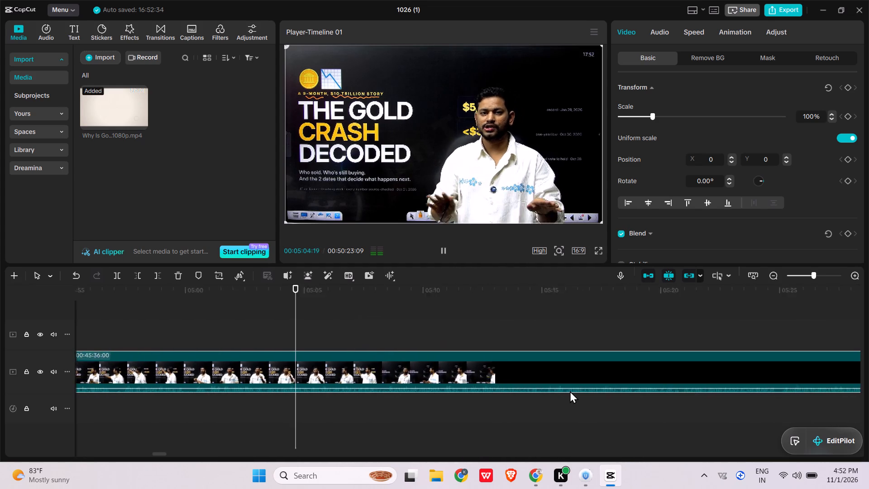
scroll(570, 391, "left", 1)
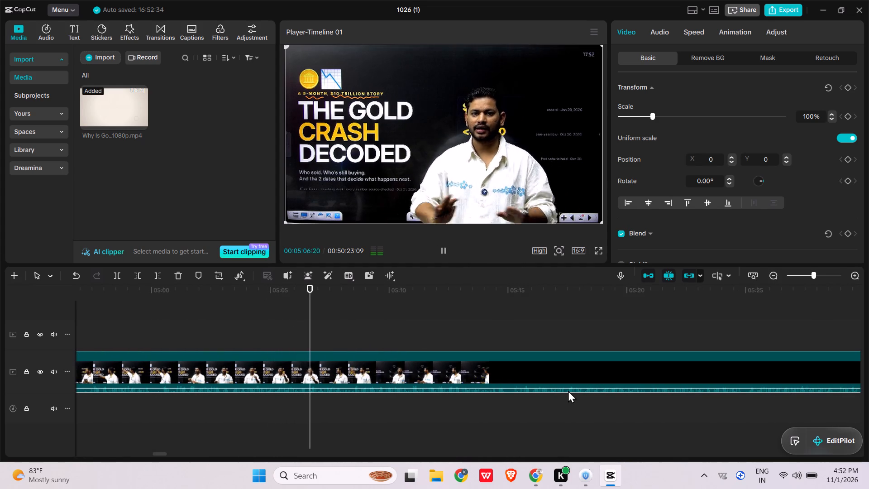
left_click(664, 33)
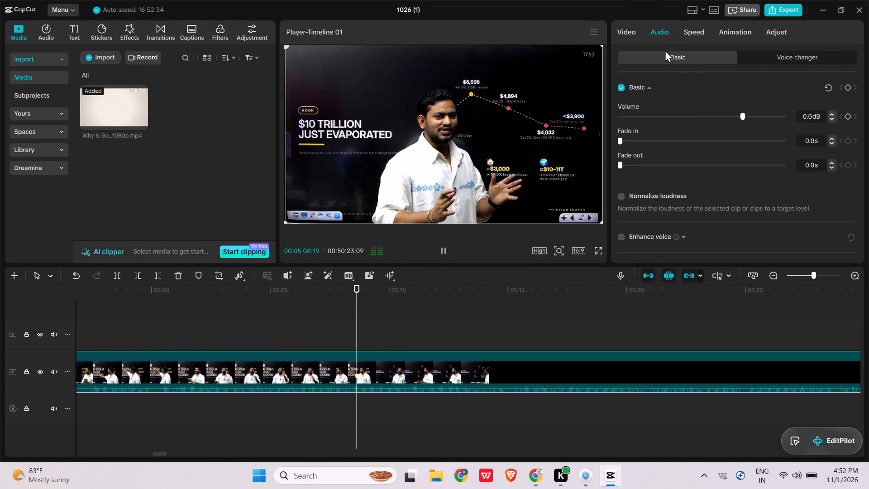
left_click_drag(746, 118, 788, 117)
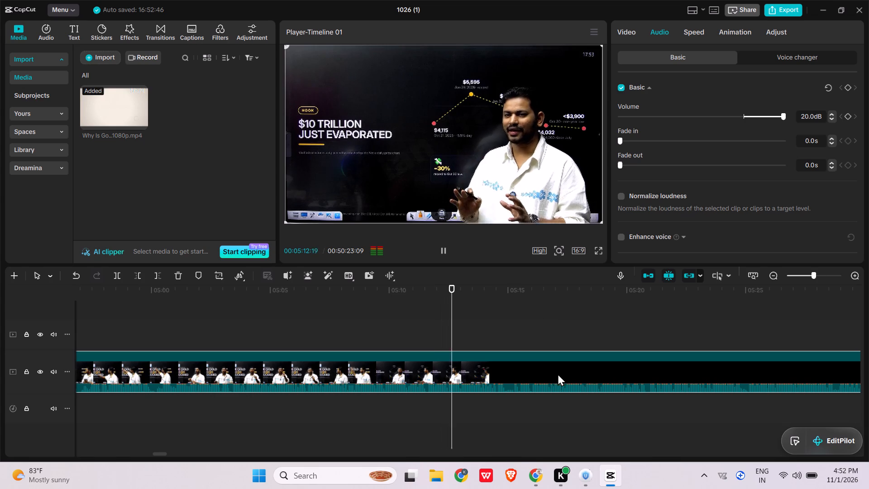
Recheck Clip 1's end timestamp in Gemini and split the gold video where that section ends, at about 00:05:39.
scroll(571, 381, "left", 2)
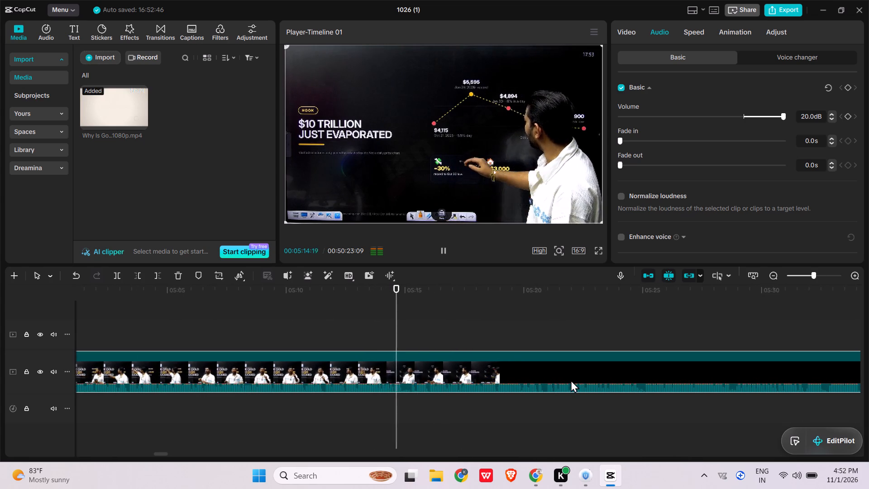
scroll(571, 380, "left", 1)
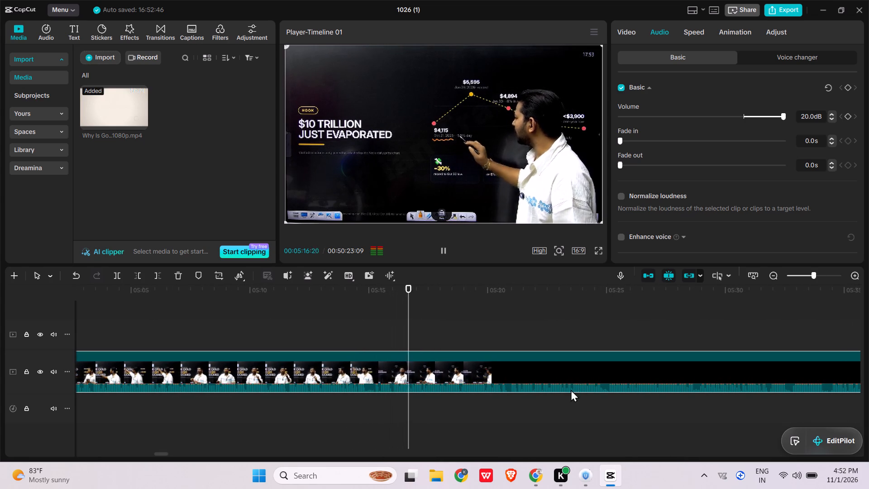
left_click(536, 480)
left_click(536, 480)
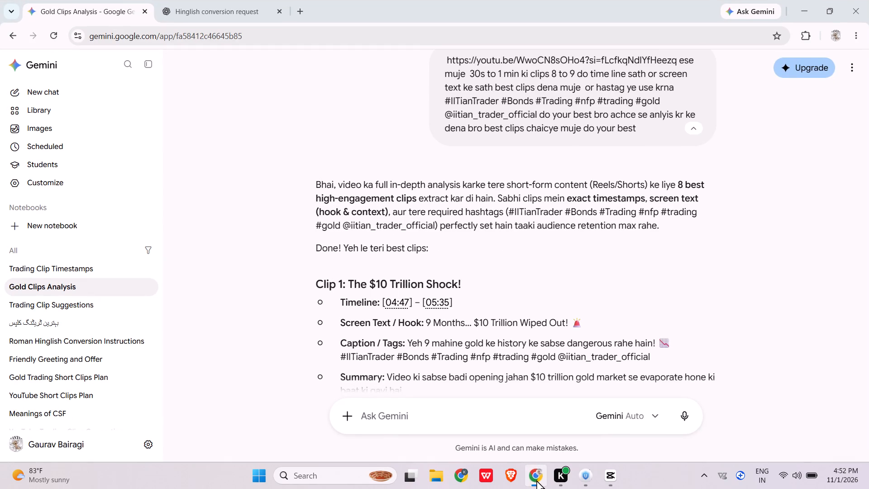
scroll(536, 480, "left", 2)
scroll(638, 396, "left", 1)
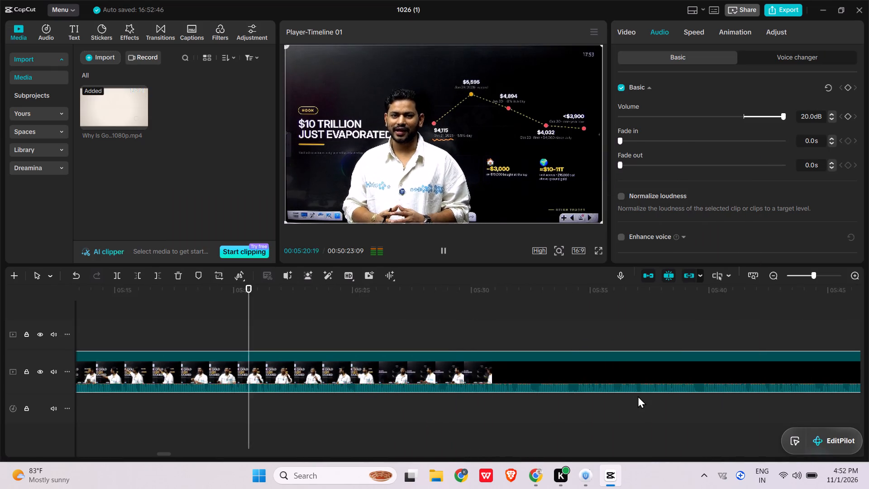
scroll(638, 396, "left", 2)
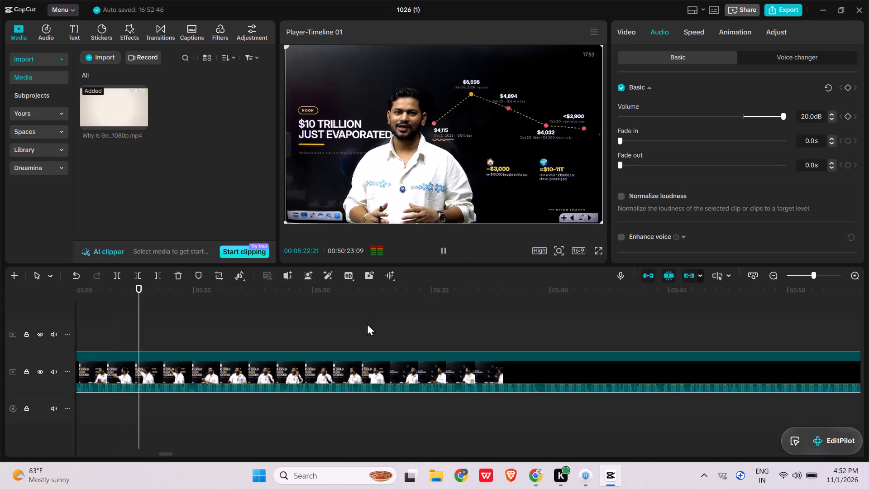
key("b")
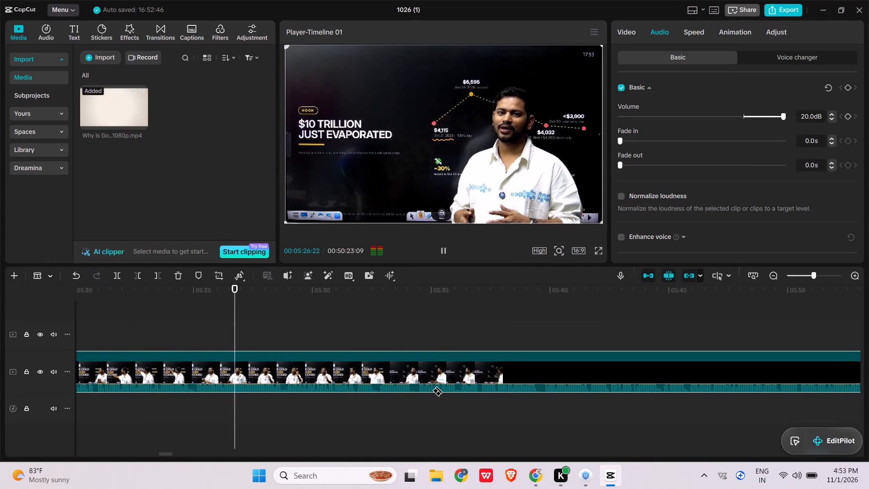
left_click(540, 387)
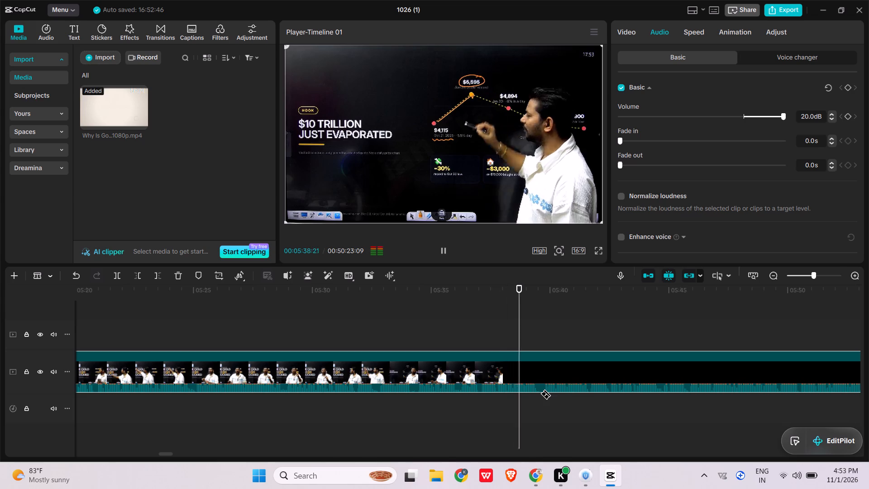
key("space")
key("space")
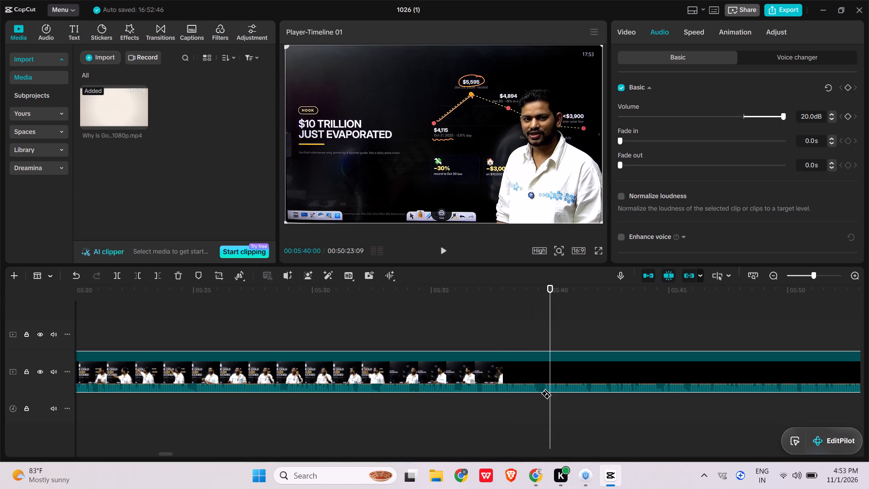
left_click(420, 324)
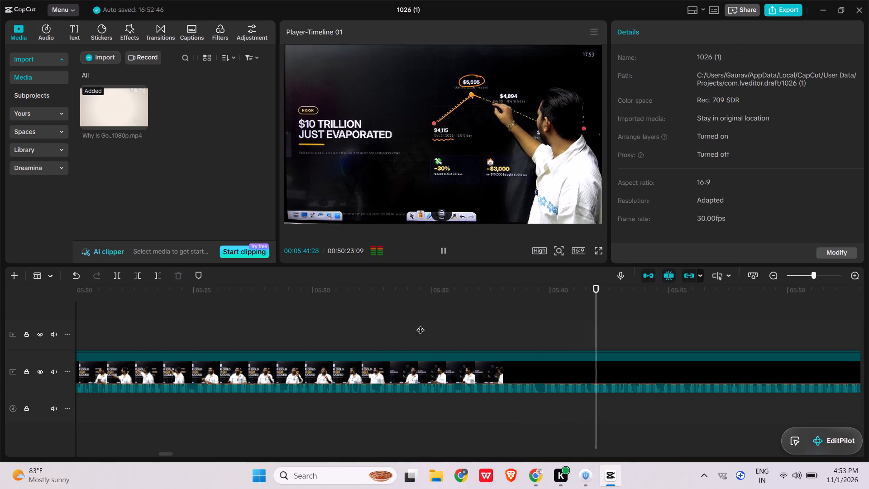
key("space")
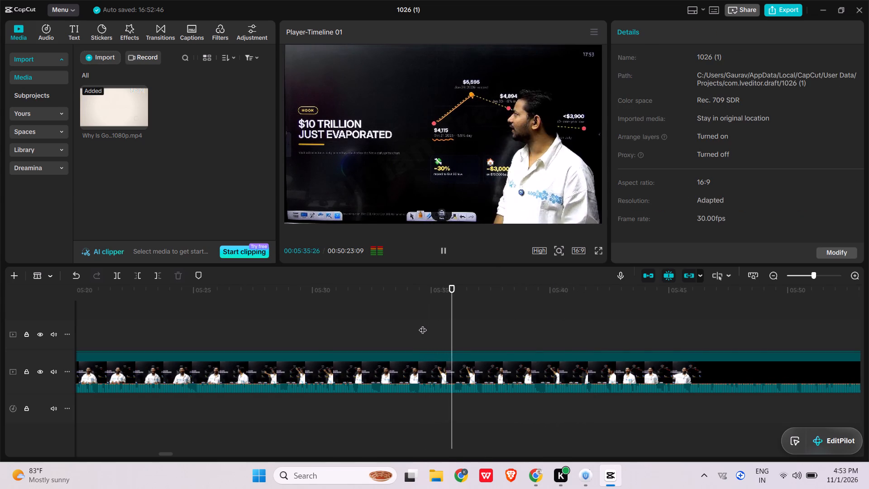
key("space")
left_click(544, 345)
left_click(543, 361)
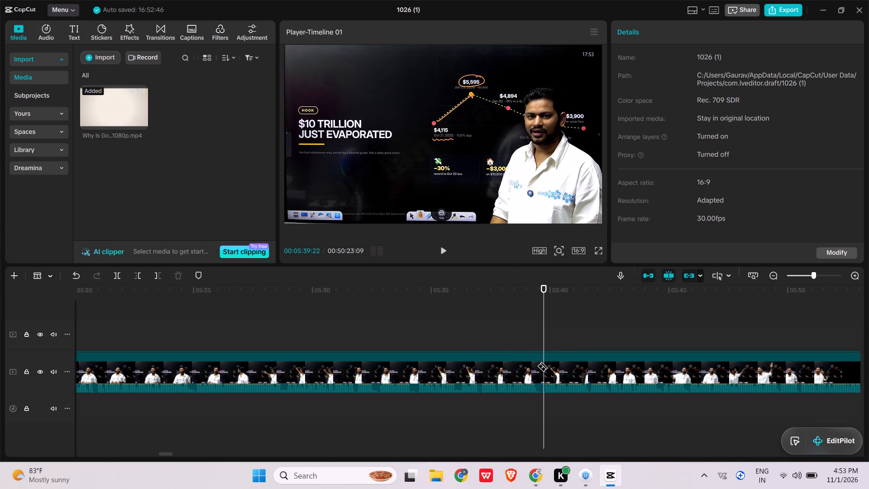
Delete the gold video segments after and before the Clip 1 section, keeping only the part from about 04:47 to 05:39.
key("space")
scroll(549, 408, "down", 11, "ctrl")
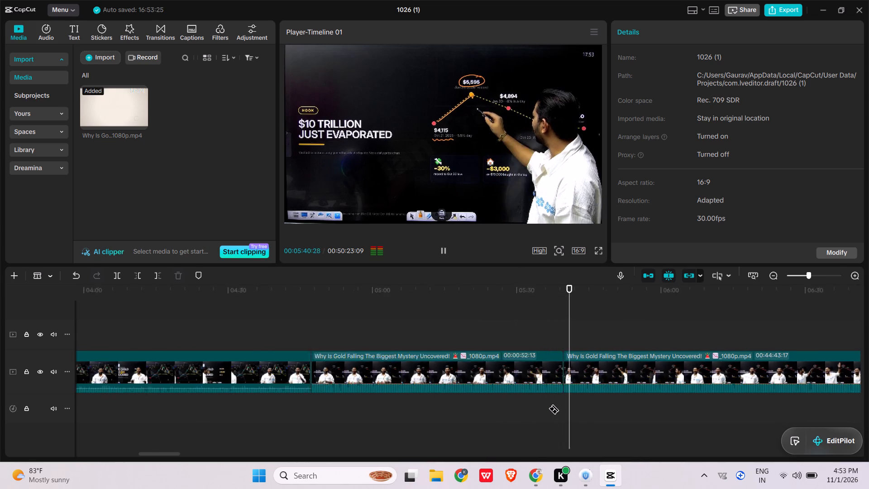
scroll(548, 408, "down", 12, "ctrl")
left_click(597, 377)
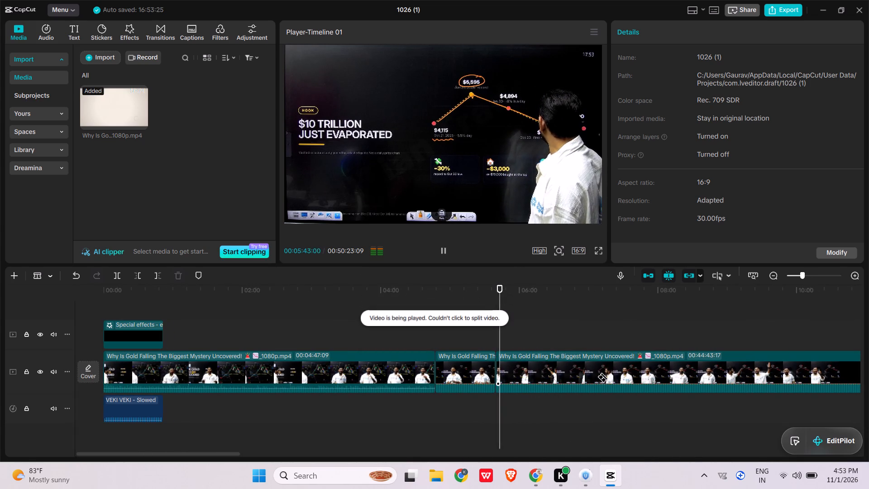
key("a")
left_click(597, 377)
key("backslash")
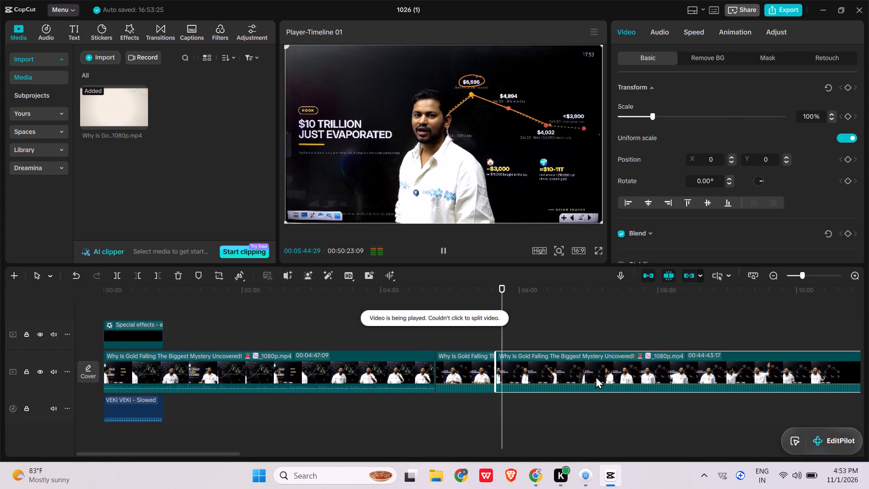
key("BackSpace")
left_click(415, 380)
key("BackSpace")
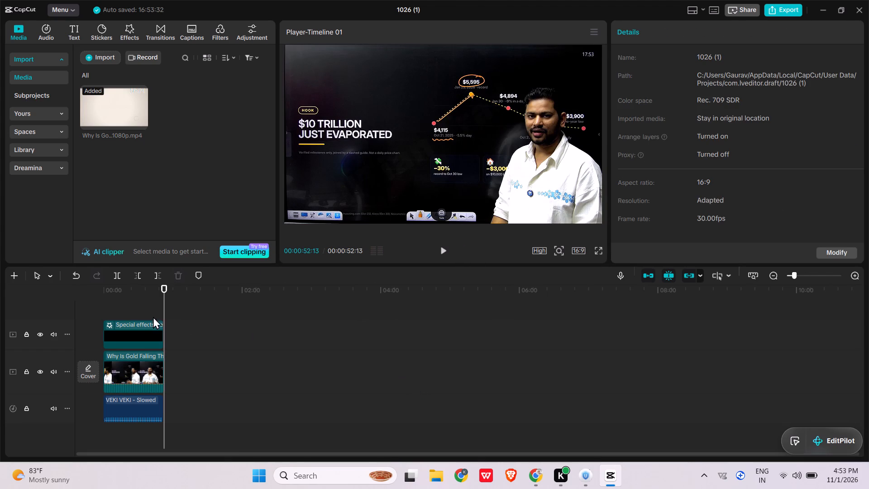
Play the trimmed gold clip from the start in full-screen preview.
key("space")
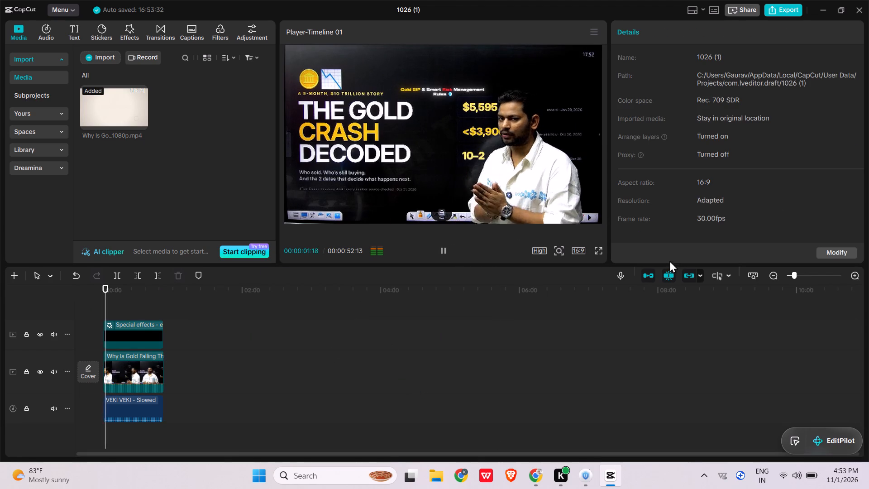
left_click(598, 249)
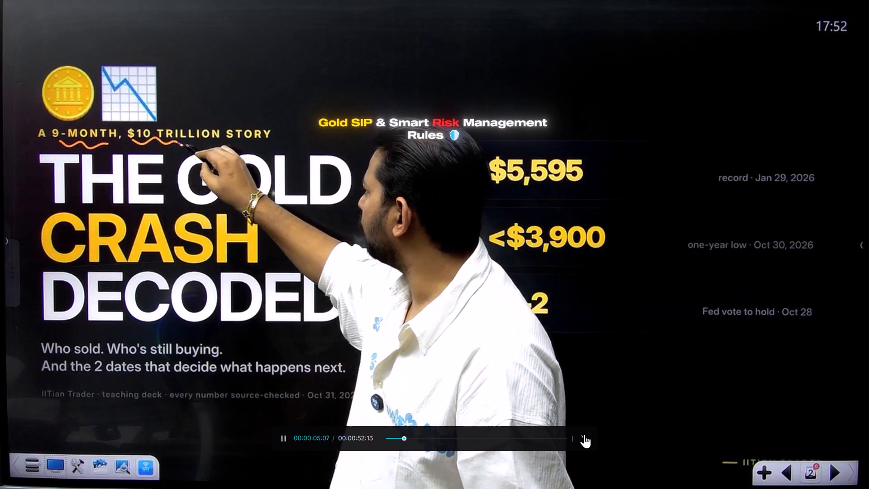
left_click(584, 434)
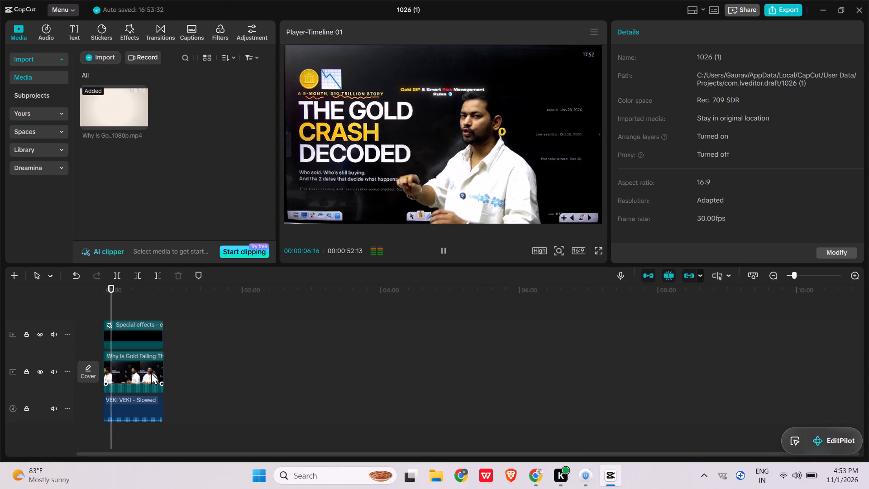
Set the gold video clip's audio volume to 0.0 dB and recheck the playback in full screen.
left_click(151, 372)
left_click(670, 29)
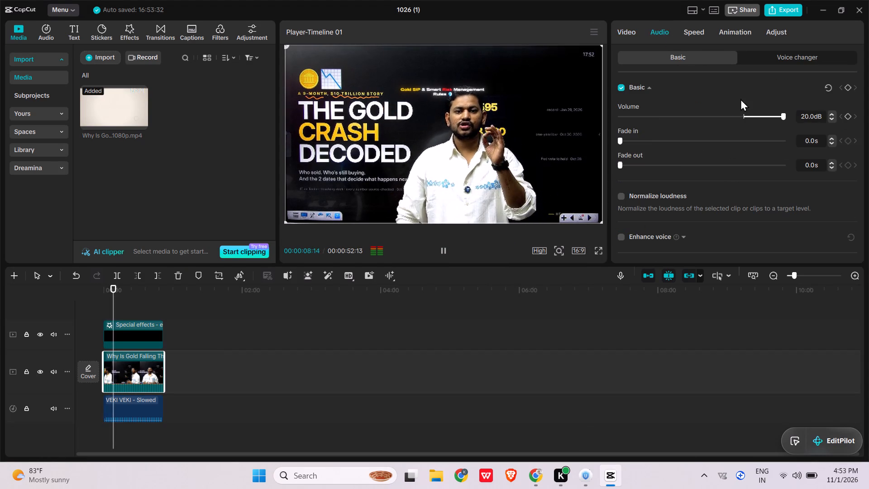
left_click(745, 116)
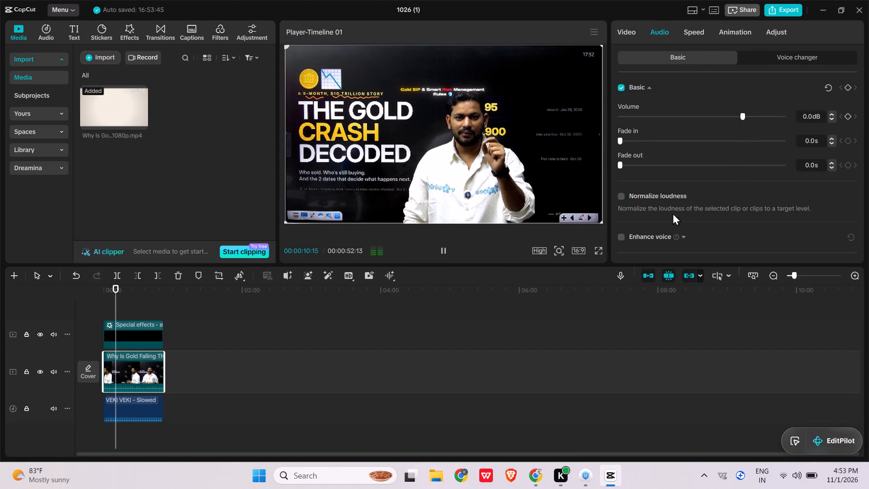
left_click(598, 251)
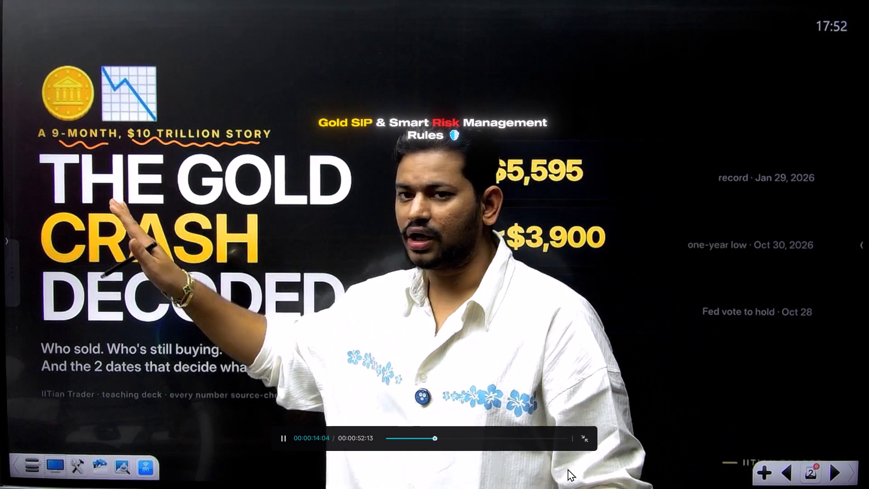
left_click(591, 436)
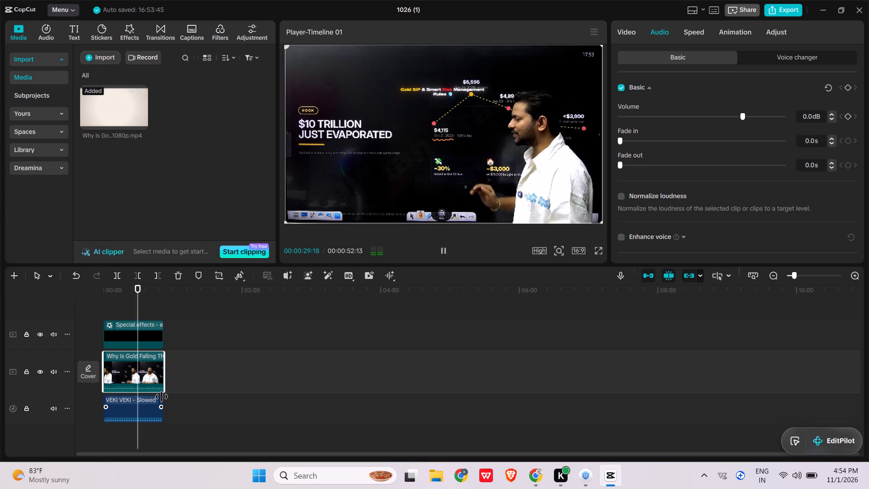
Change the project's aspect ratio to 9:16.
left_click(582, 251)
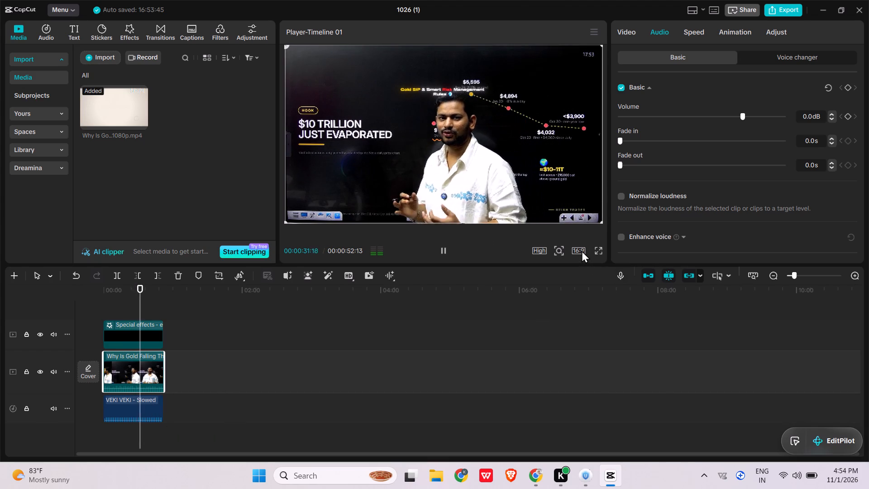
left_click(615, 374)
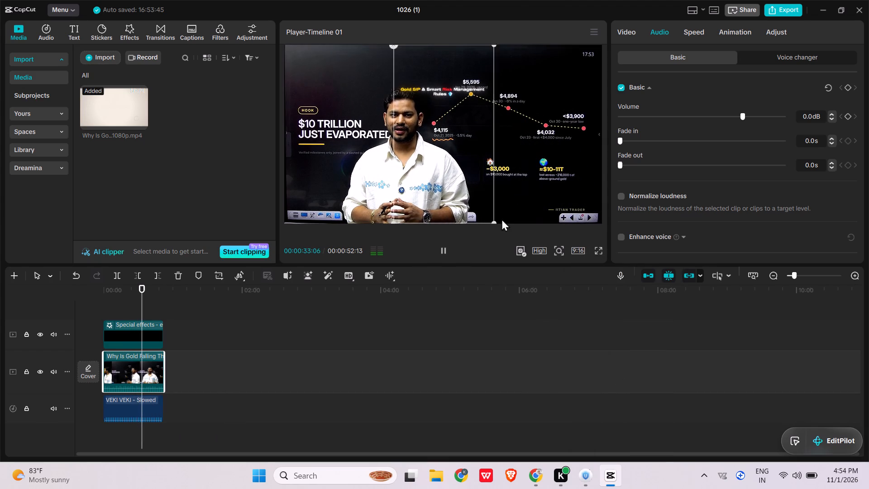
Scale the gold video to about 140% and place it below the title, offset to about X 436, Y -164.
left_click_drag(492, 164, 544, 201)
left_click_drag(516, 156, 553, 163)
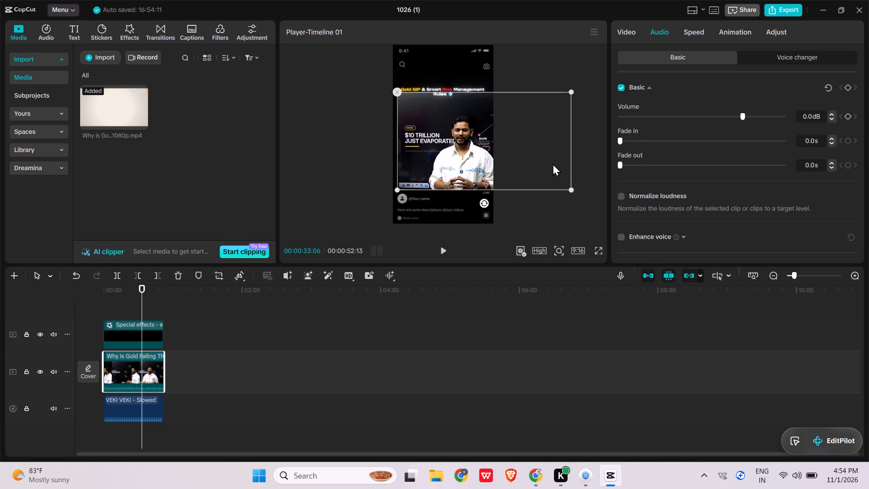
left_click_drag(553, 163, 551, 163)
left_click_drag(568, 187, 556, 182)
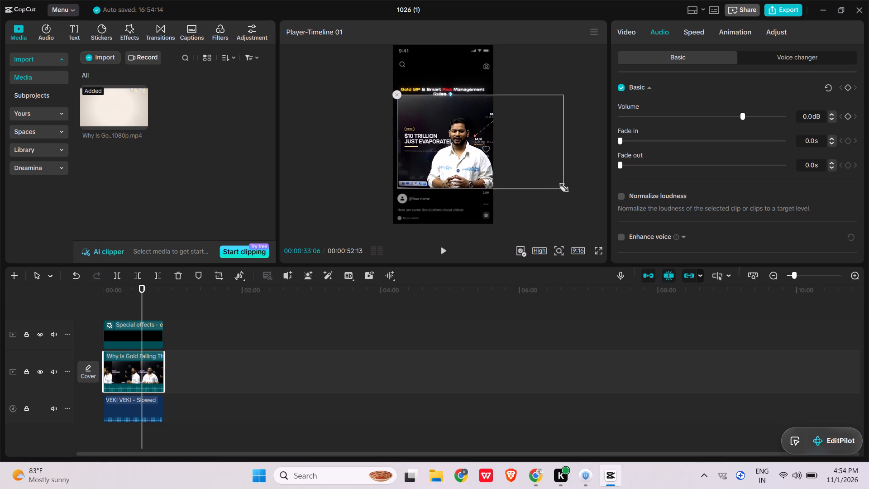
left_click_drag(556, 182, 543, 173)
left_click_drag(533, 143, 515, 143)
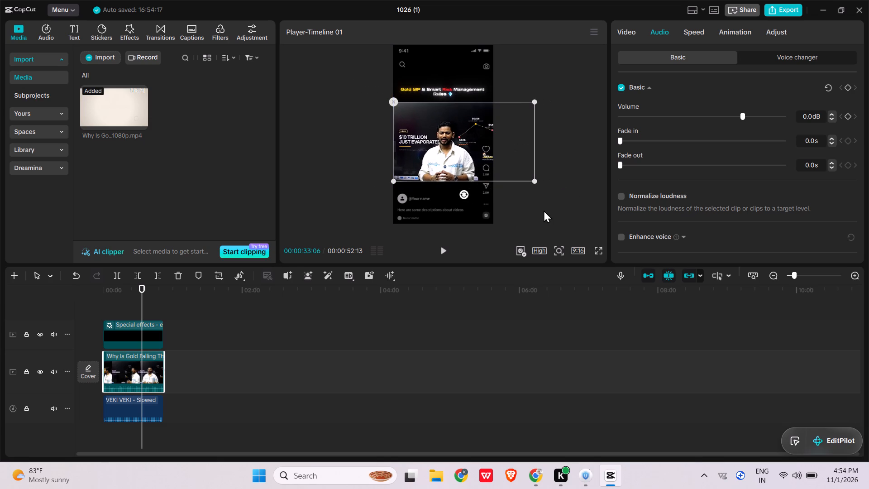
left_click(544, 210)
Preview the vertical short in full screen from start to end to check the framing and title.
key("space")
left_click_drag(120, 298, 96, 289)
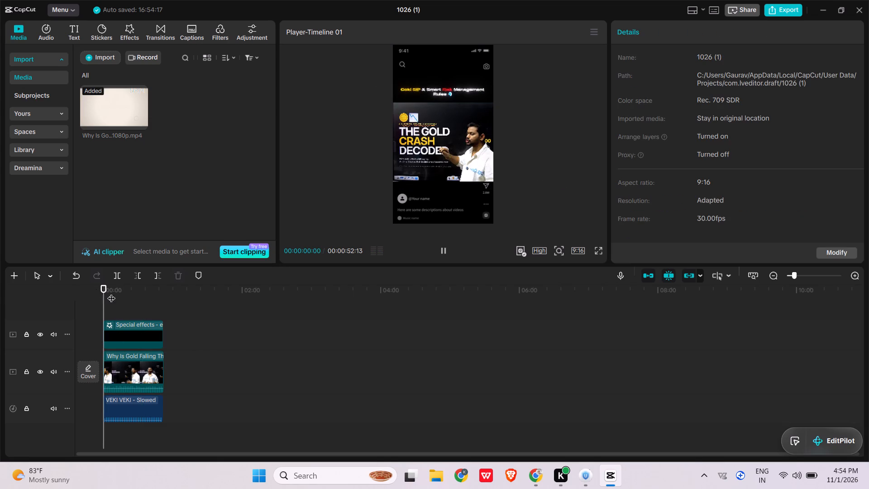
key("space")
left_click(594, 250)
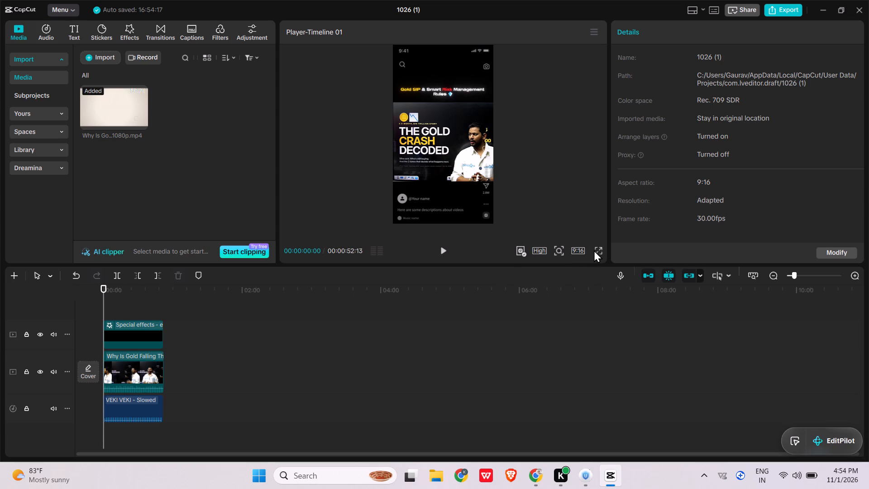
left_click(597, 253)
key("space")
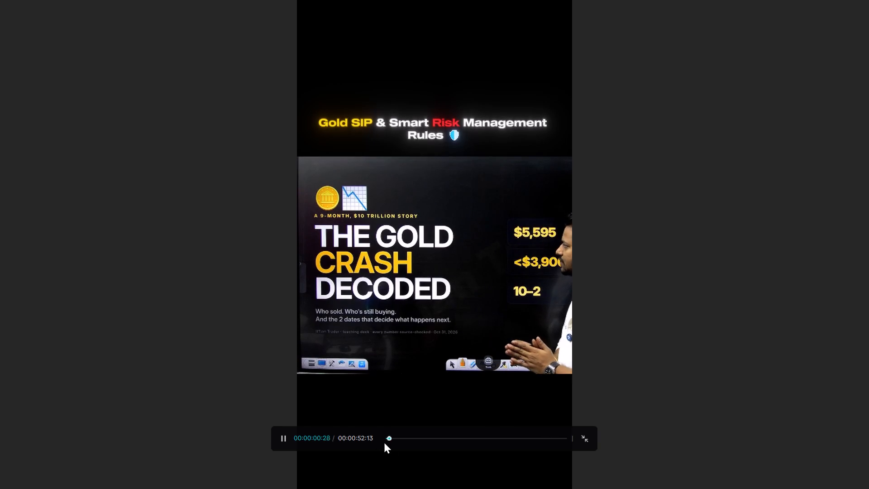
left_click_drag(391, 438, 486, 433)
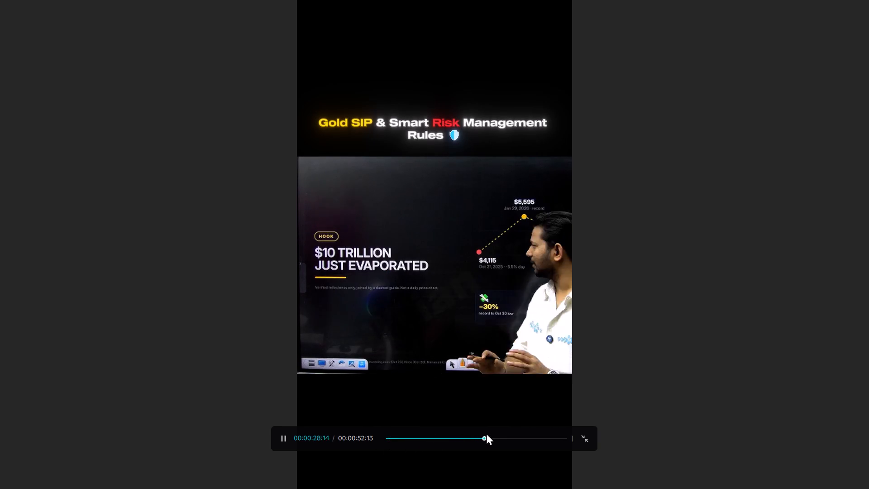
left_click_drag(486, 433, 548, 429)
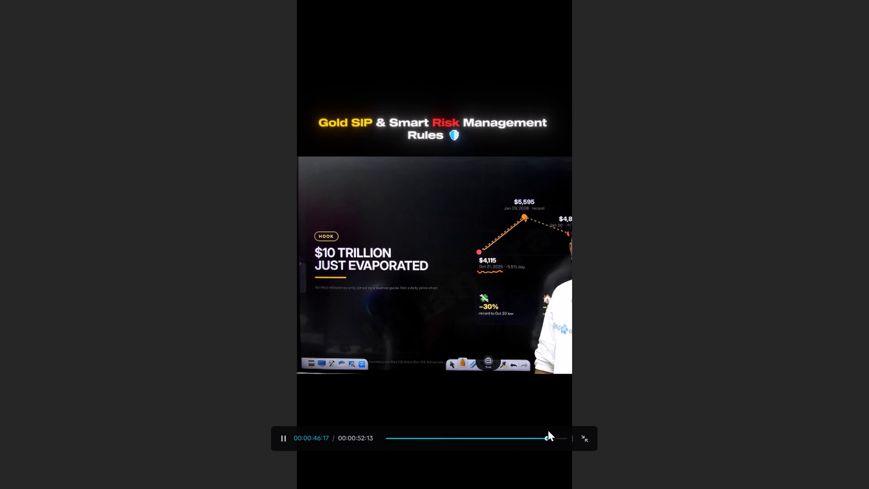
left_click_drag(548, 429, 581, 432)
left_click(582, 434)
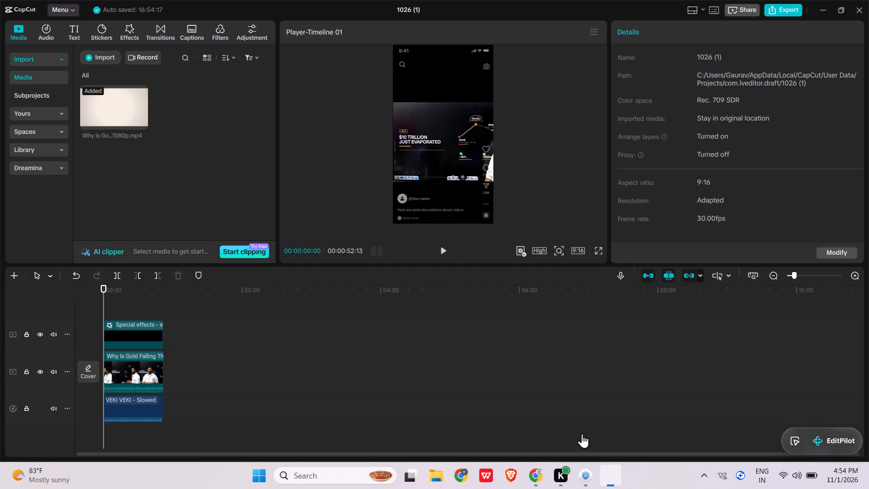
left_click(457, 168)
left_click(478, 252)
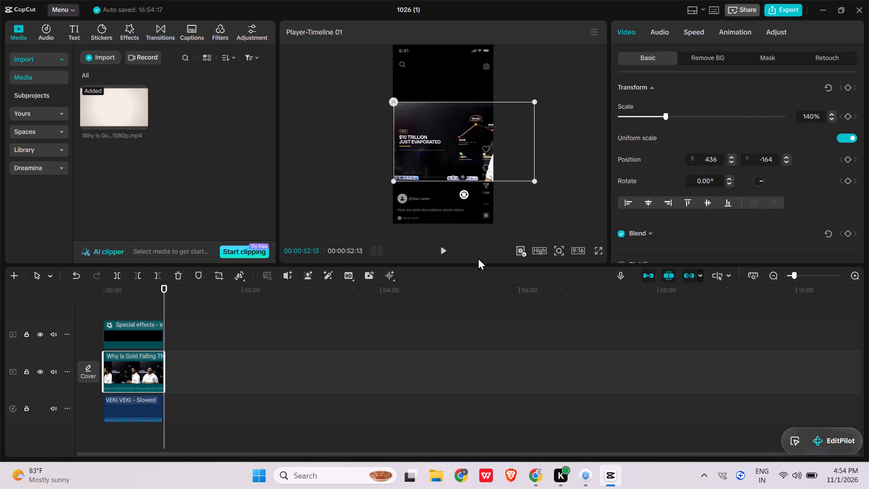
key("space")
Extend the end of the title compound clip to the end of the gold video, at about 00:52.
left_click(144, 336)
key("space")
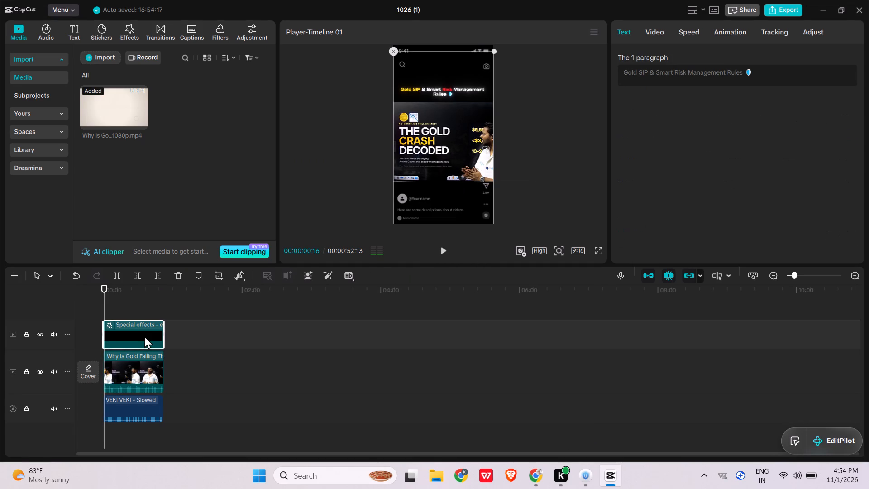
scroll(182, 364, "up", 10, "ctrl")
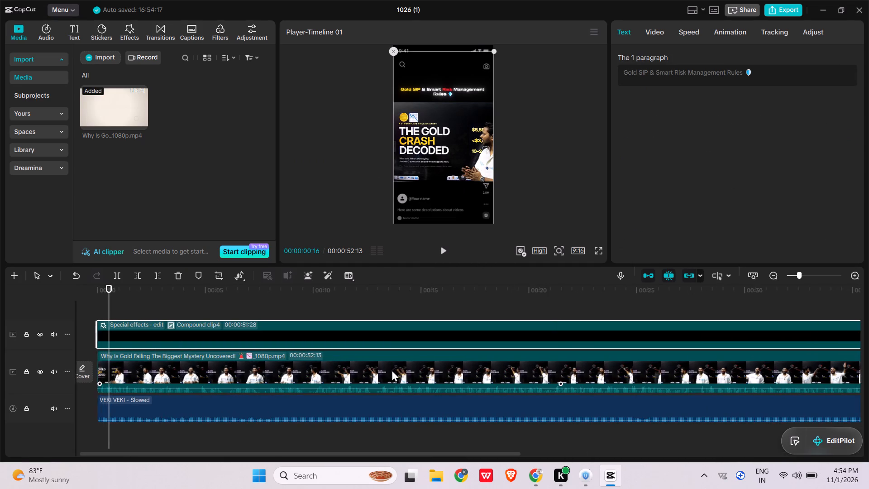
scroll(392, 369, "left", 4)
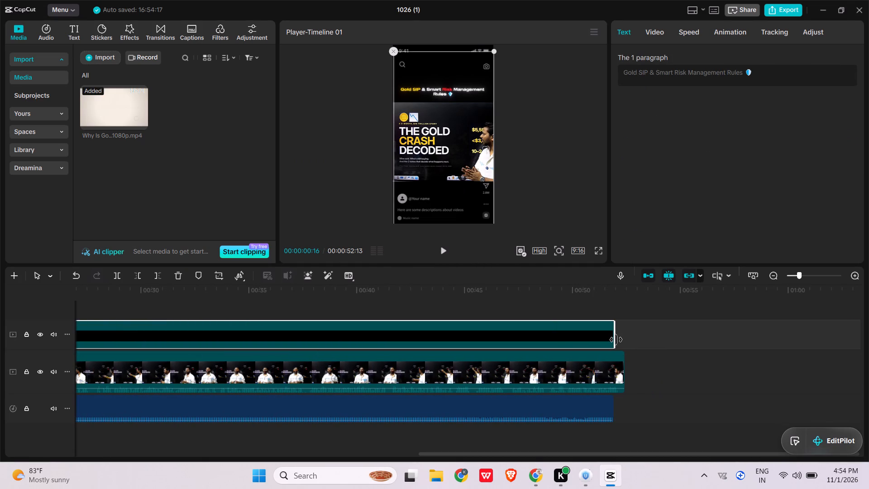
left_click_drag(616, 340, 625, 339)
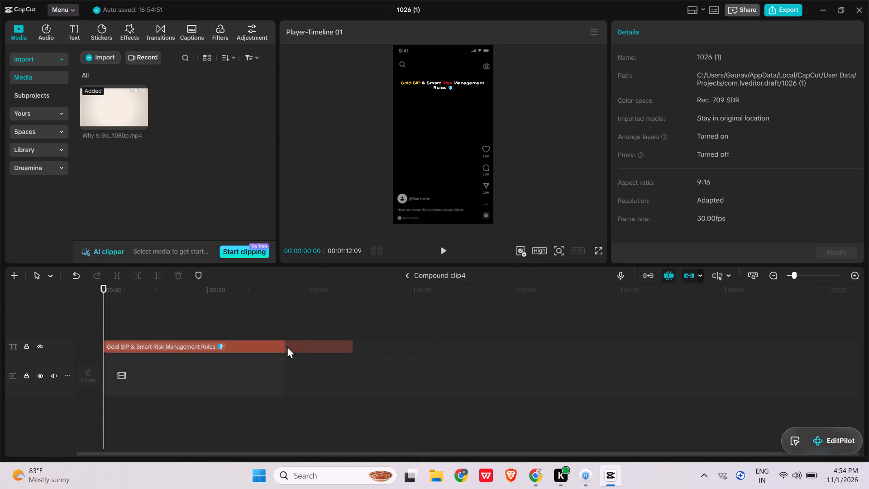
double_click(286, 346)
left_click(774, 101)
left_click_drag(774, 101, 603, 98)
left_click_drag(663, 87, 792, 82)
right_click(778, 100)
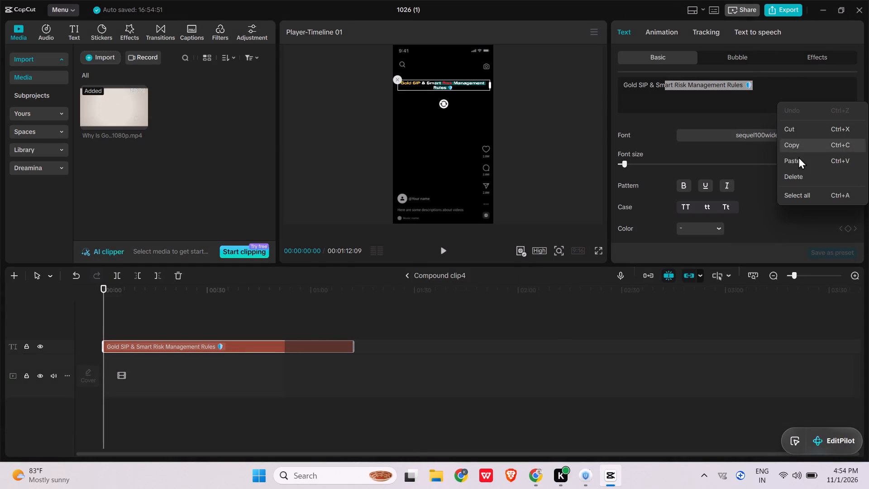
left_click(807, 190)
right_click(811, 81)
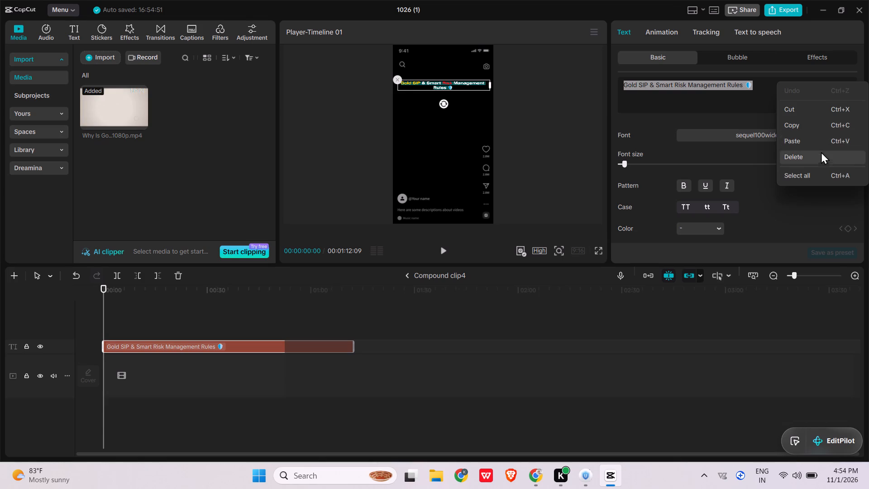
left_click(821, 154)
right_click(793, 92)
left_click(809, 149)
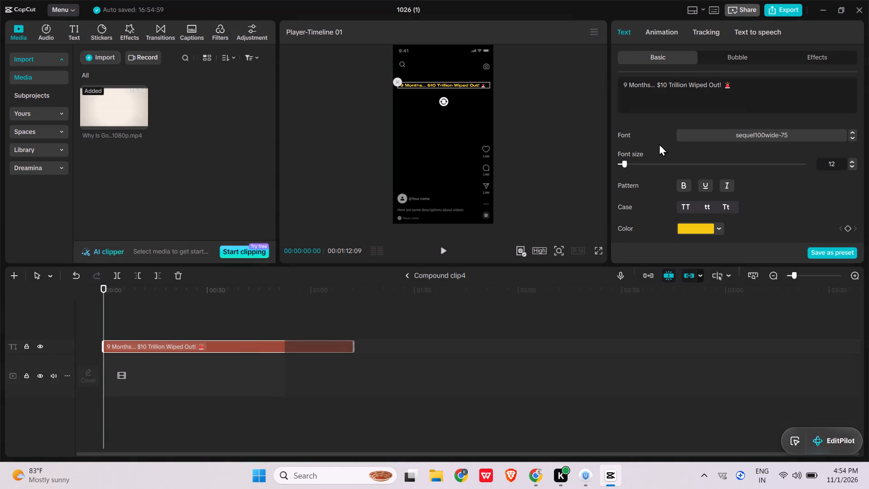
Change the color of the whole title text to white.
left_click(697, 232)
left_click_drag(659, 246, 619, 228)
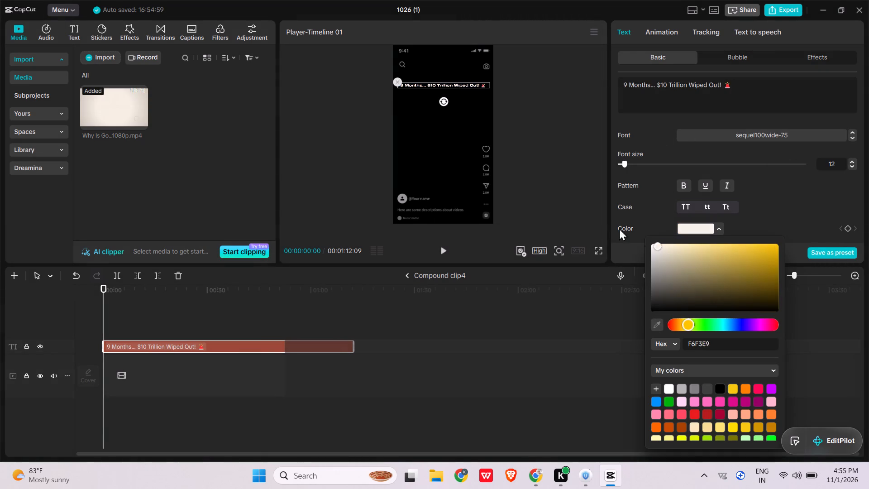
left_click_drag(619, 228, 607, 222)
left_click(570, 184)
left_click(271, 344)
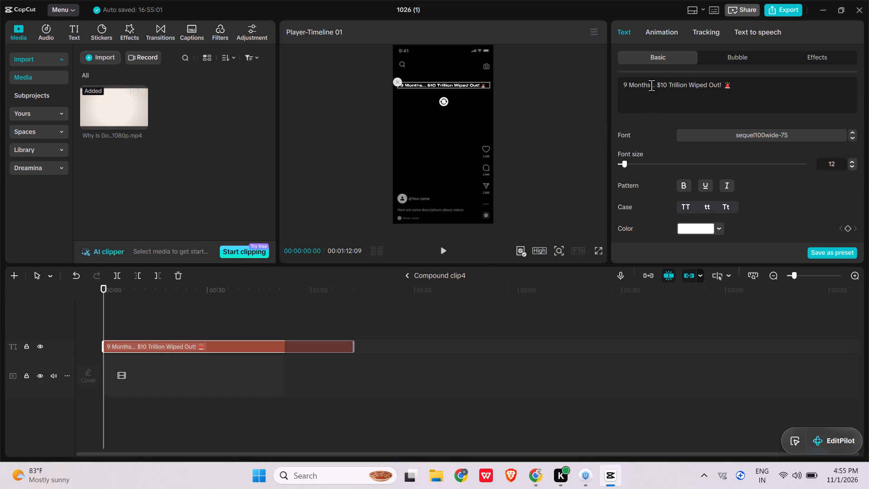
Color the "9 Months" part of the title text yellow, hex F4C70F.
left_click_drag(651, 85, 584, 86)
left_click(720, 228)
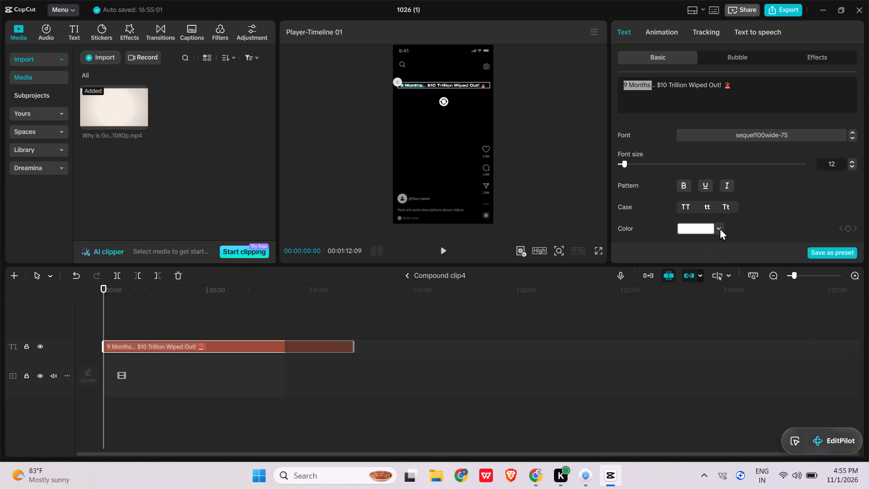
left_click(729, 387)
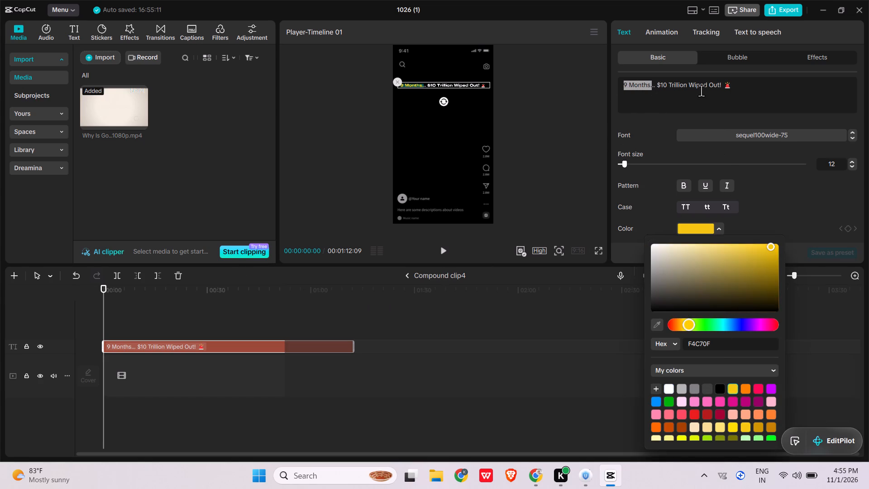
left_click(701, 91)
Color "Wiped Out!" in the title text red and return from the compound clip to the main timeline.
left_click_drag(687, 85, 721, 89)
left_click(726, 102)
left_click_drag(722, 86, 698, 84)
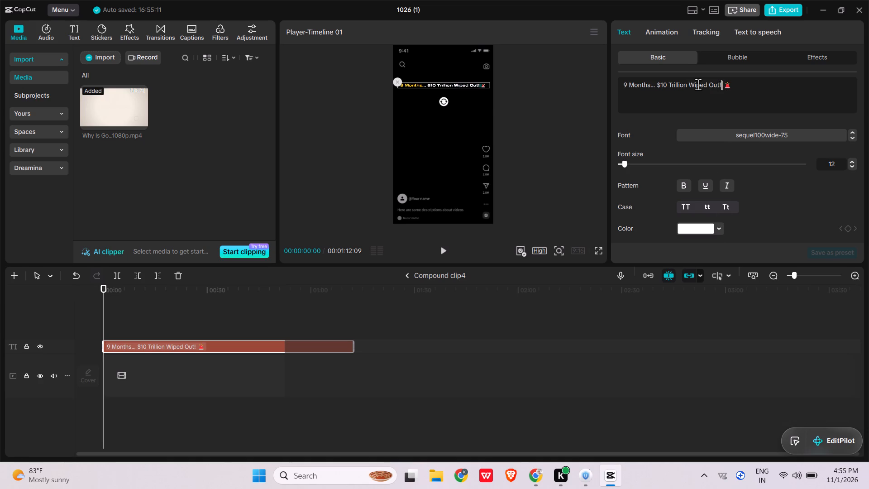
left_click_drag(698, 84, 689, 83)
left_click(724, 226)
left_click(718, 229)
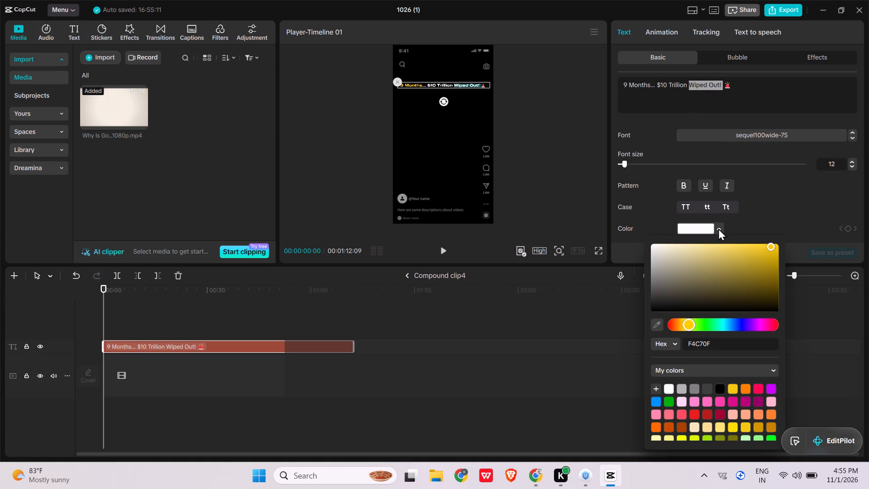
left_click(694, 414)
left_click(552, 190)
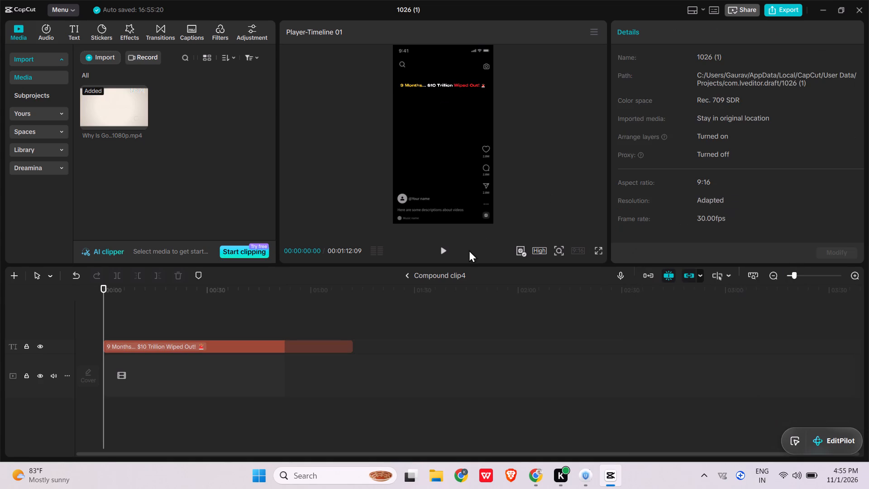
left_click(406, 273)
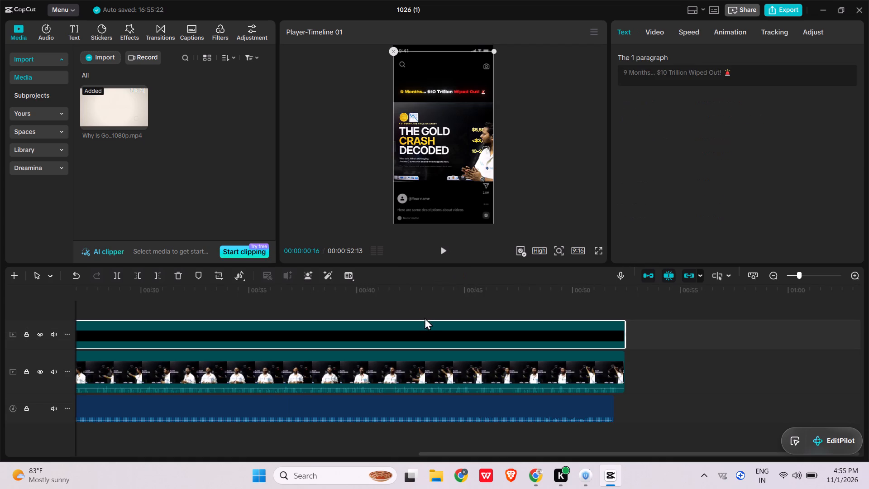
Delete the separate audio clip beneath the gold video.
left_click(543, 412)
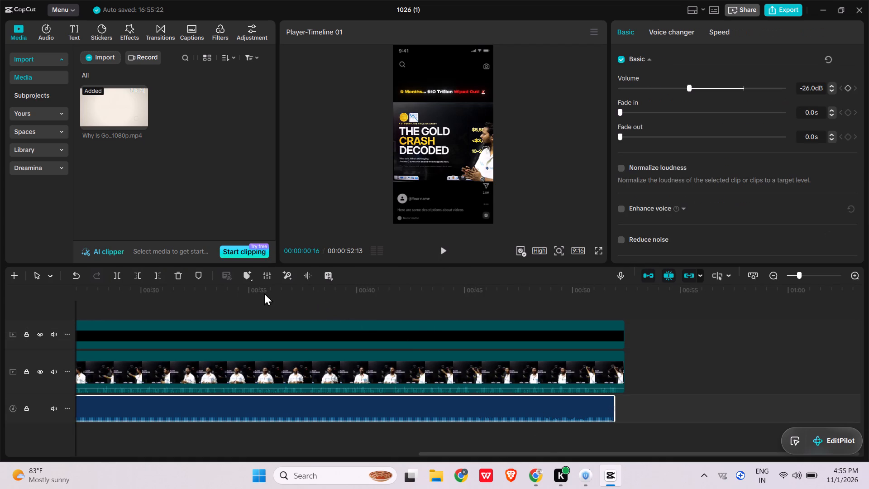
left_click(183, 277)
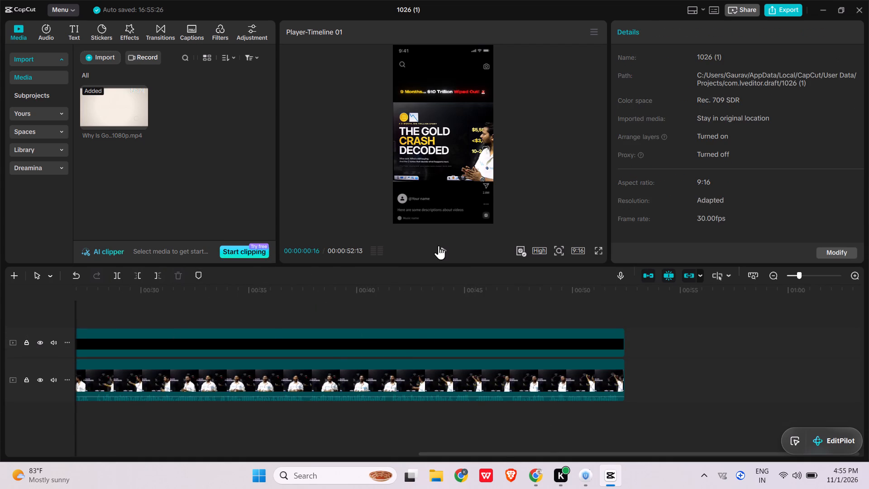
Play the opening seconds of the short, partly in full screen, to check the colored title over the video.
left_click(441, 249)
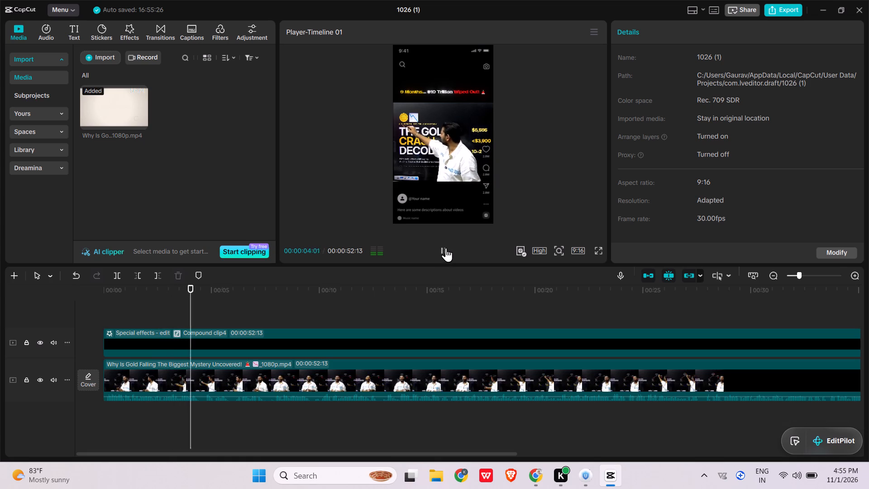
left_click(600, 253)
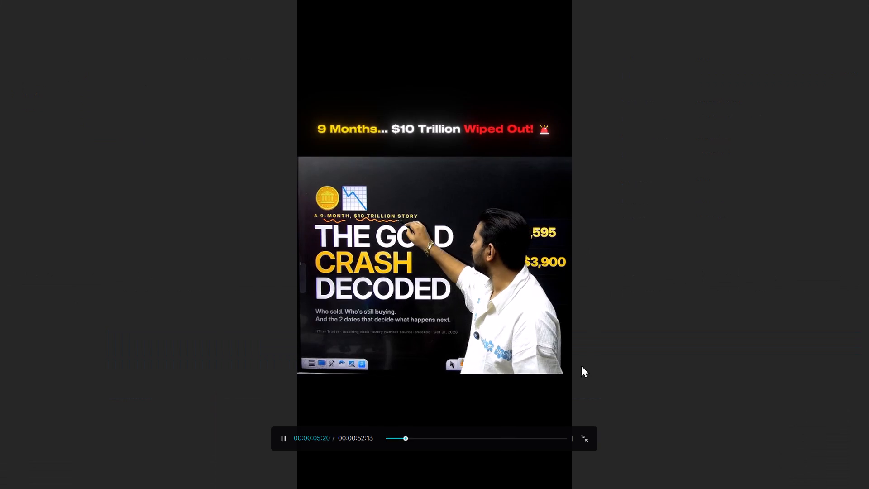
left_click(582, 431)
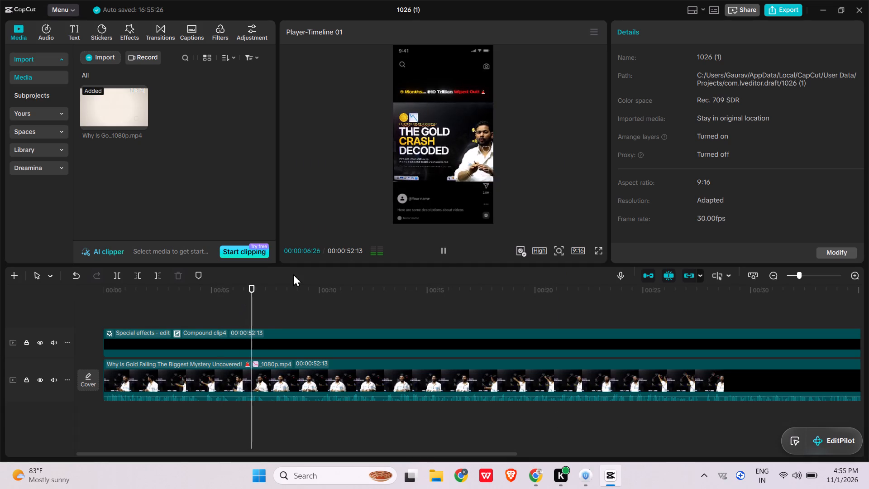
left_click(447, 254)
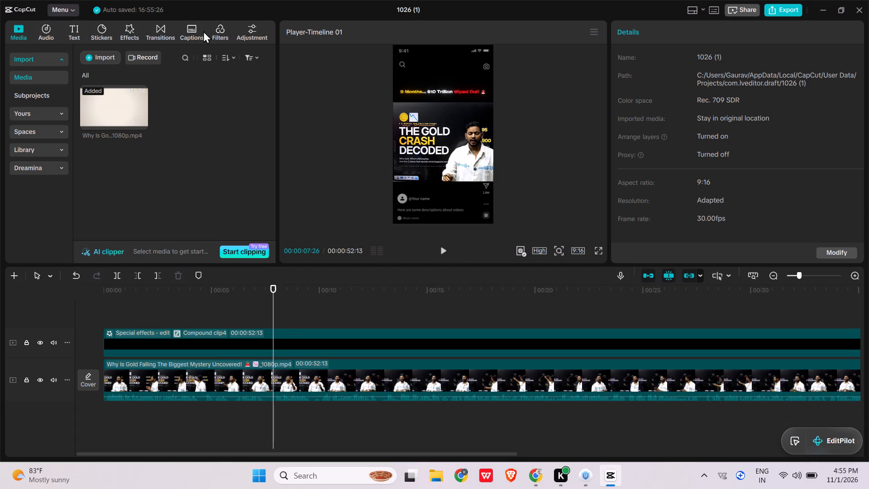
Generate auto captions for the short with the spoken language set to Auto detect.
left_click(189, 33)
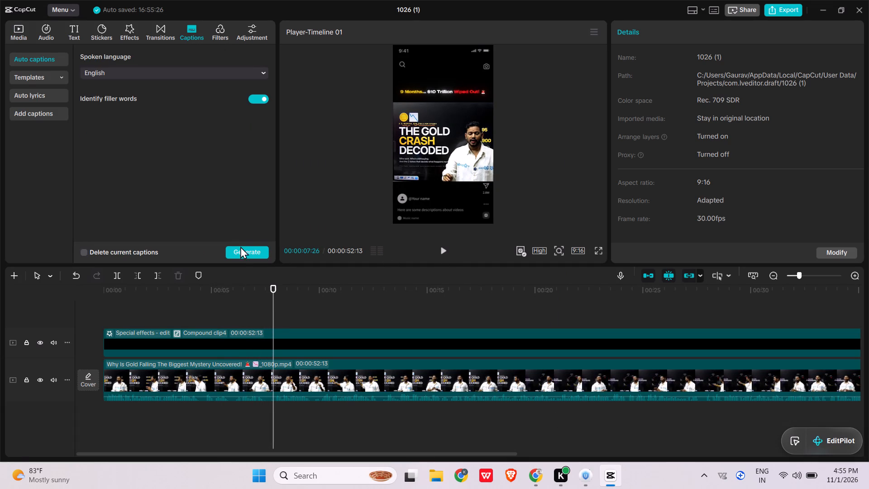
left_click(258, 73)
left_click(245, 212)
left_click(256, 75)
scroll(208, 146, "up", 4)
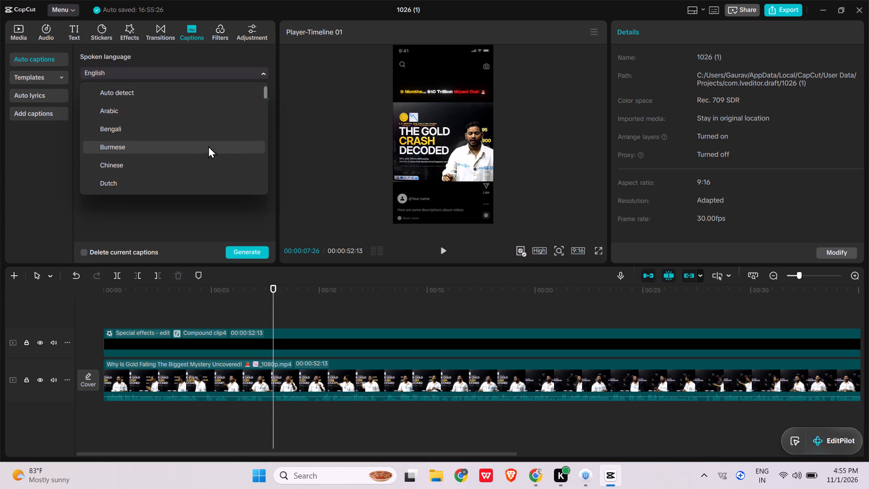
left_click(209, 86)
left_click(249, 254)
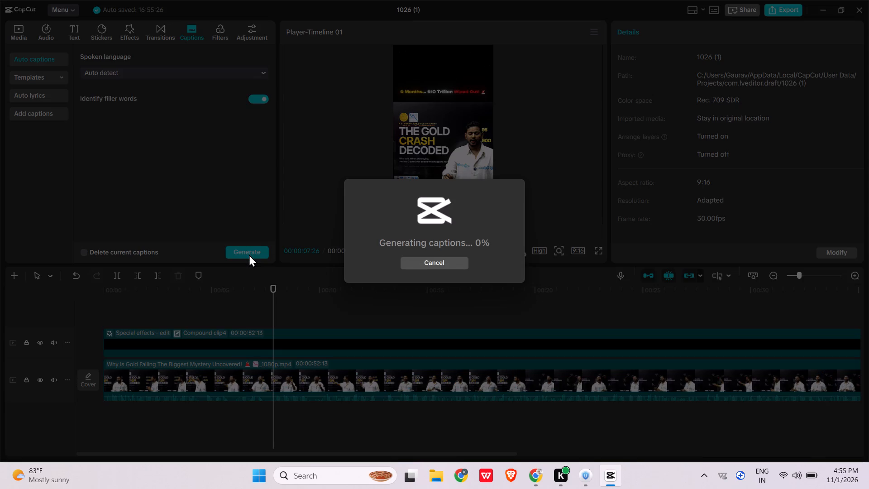
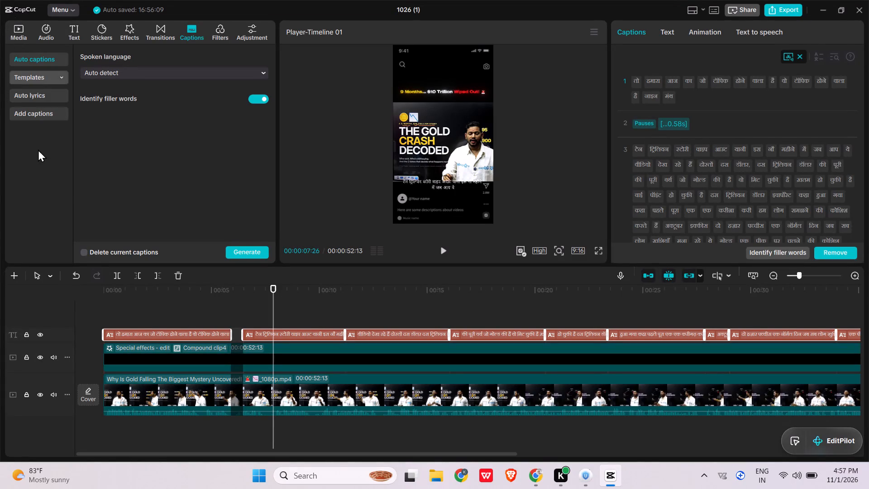
Play sections of the short from the early seconds through the closing part to check the auto-detected captions against the speech.
left_click(196, 281)
left_click(194, 299)
key("space")
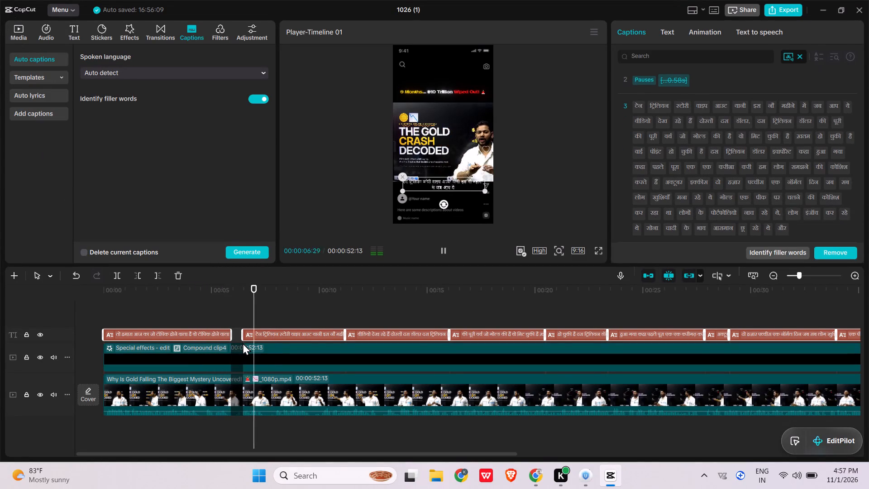
scroll(243, 343, "down", 11, "ctrl")
left_click(344, 299)
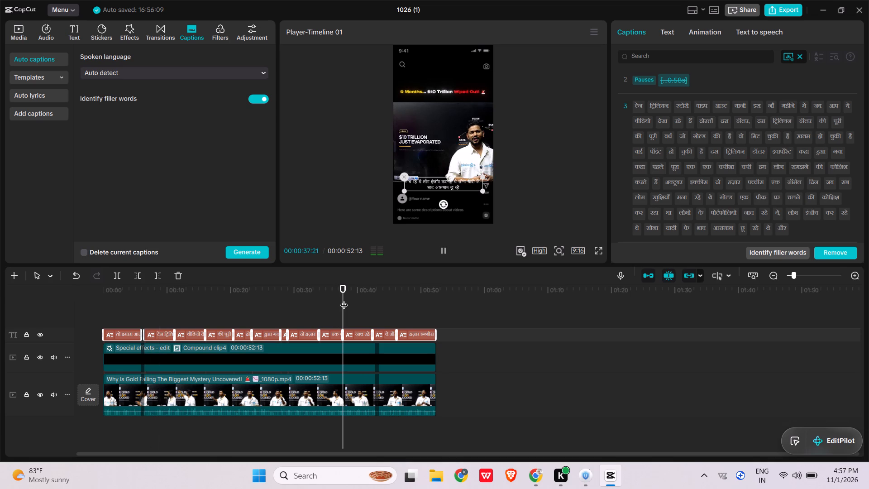
key("space")
scroll(403, 385, "up", 10, "ctrl")
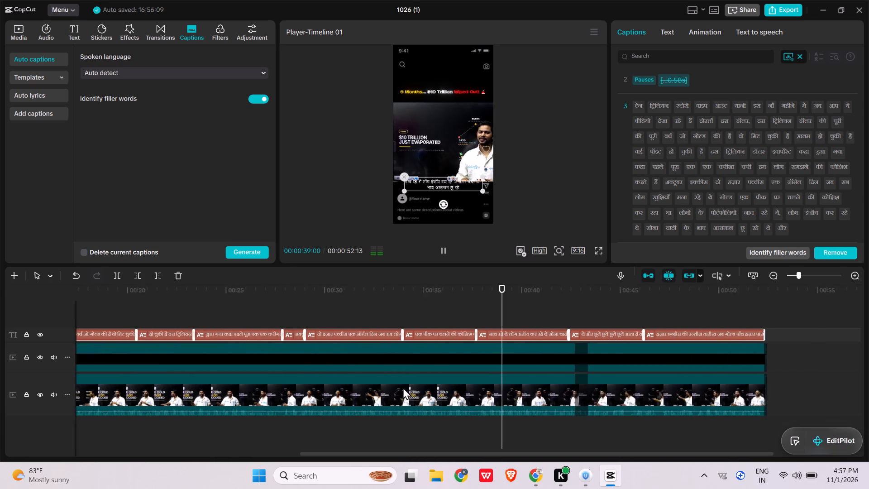
scroll(403, 387, "up", 3, "ctrl")
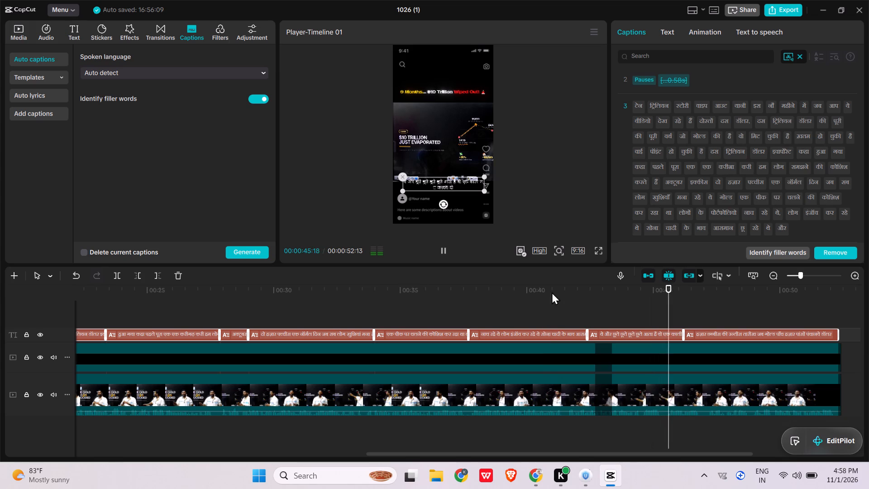
left_click(563, 283)
Replay the part around 42 to 48 seconds in full screen to check the captions, and return to the timeline.
left_click(594, 251)
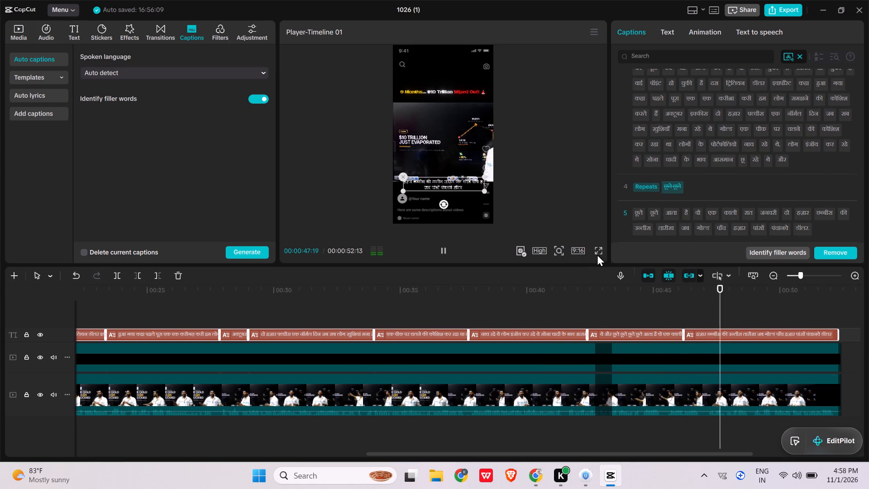
left_click(597, 253)
left_click(536, 434)
left_click(536, 439)
key("space")
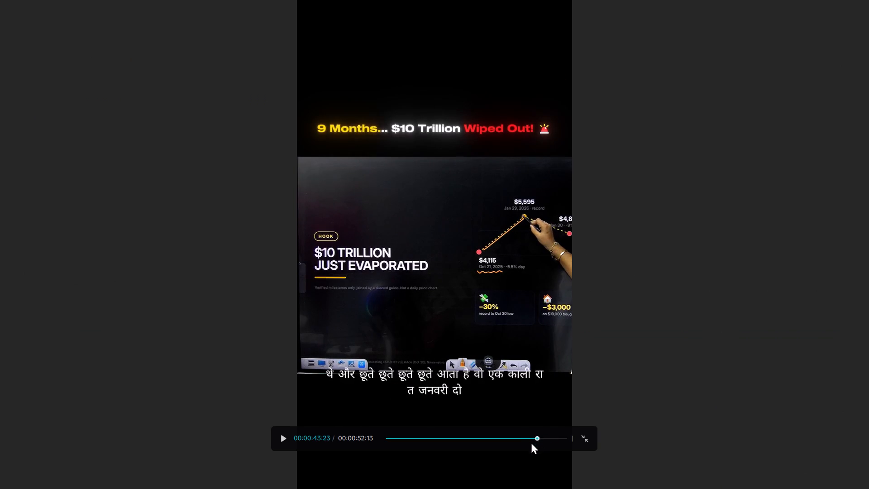
left_click(528, 439)
key("space")
key("space")
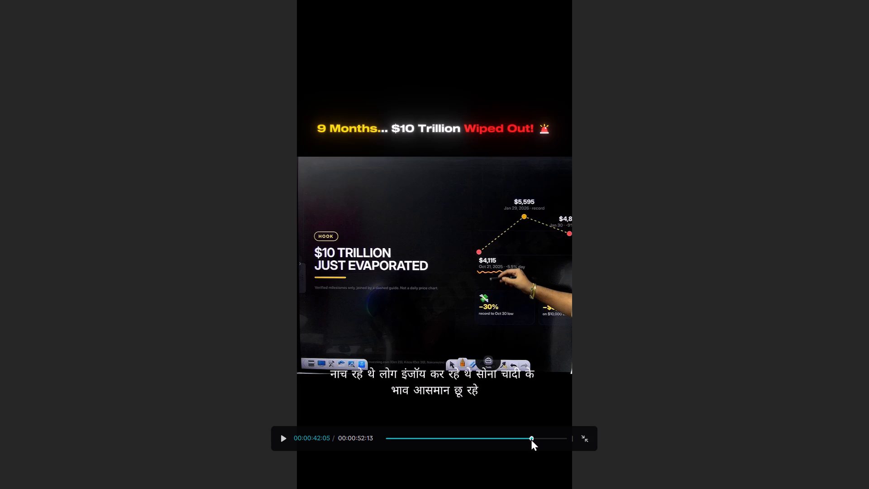
key("space")
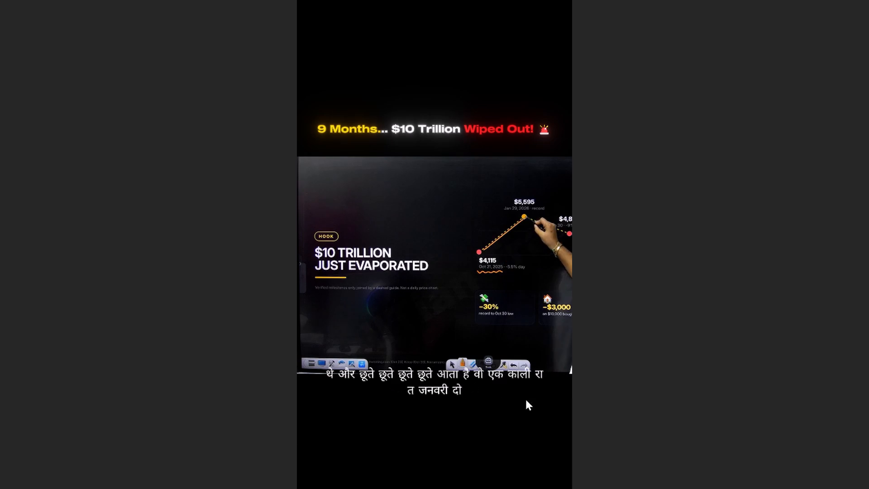
left_click(557, 401)
left_click(585, 441)
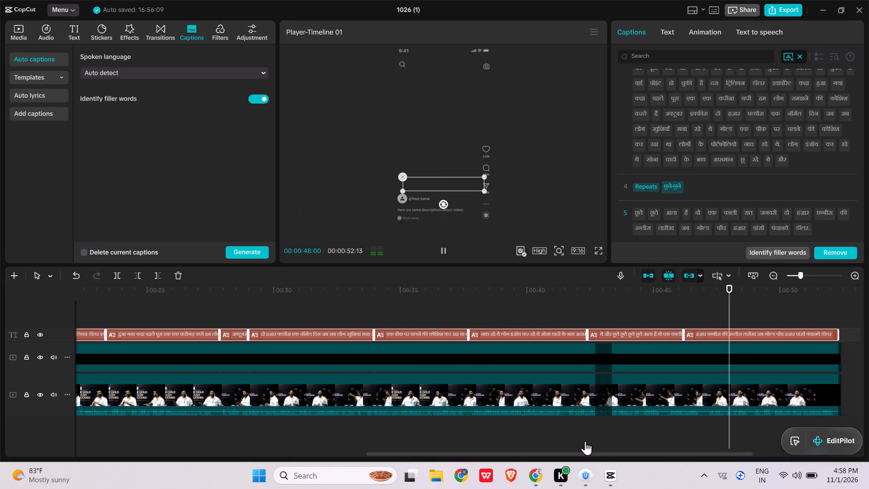
Delete all the auto-detected captions from the timeline.
scroll(593, 390, "down", 8, "ctrl")
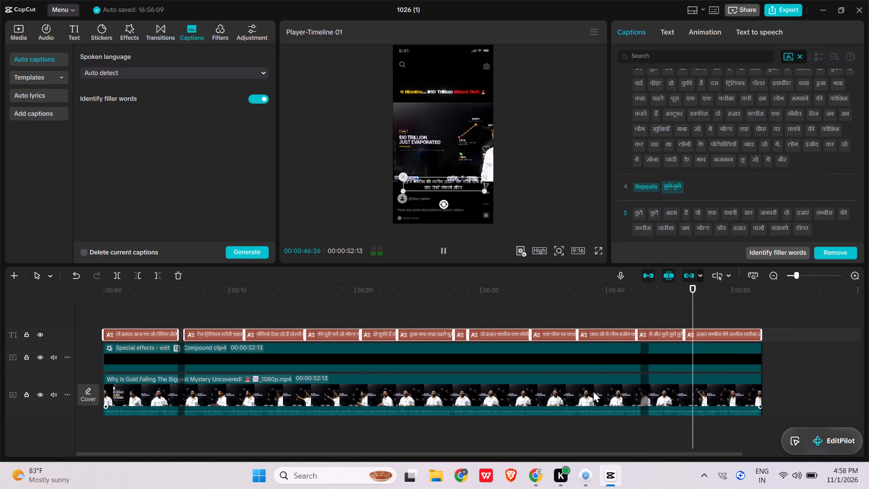
scroll(593, 390, "down", 6, "ctrl")
key("BackSpace")
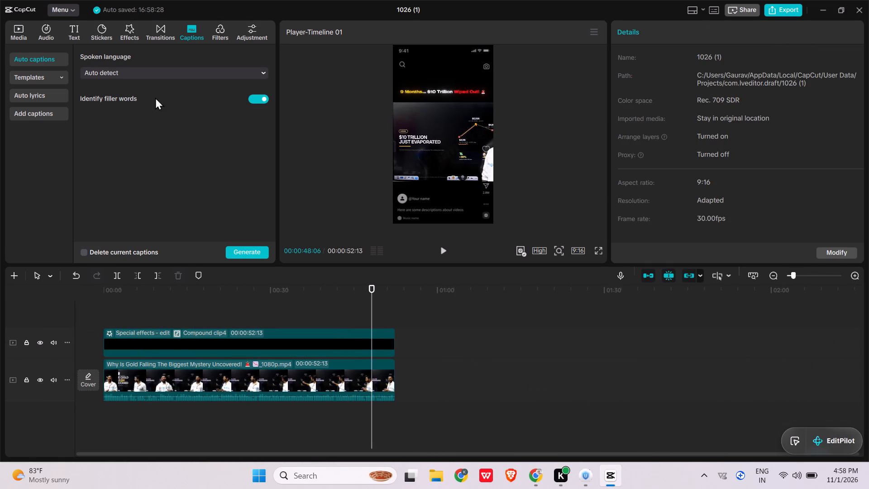
Generate auto captions for the short with the spoken language set to Arabic.
left_click(253, 75)
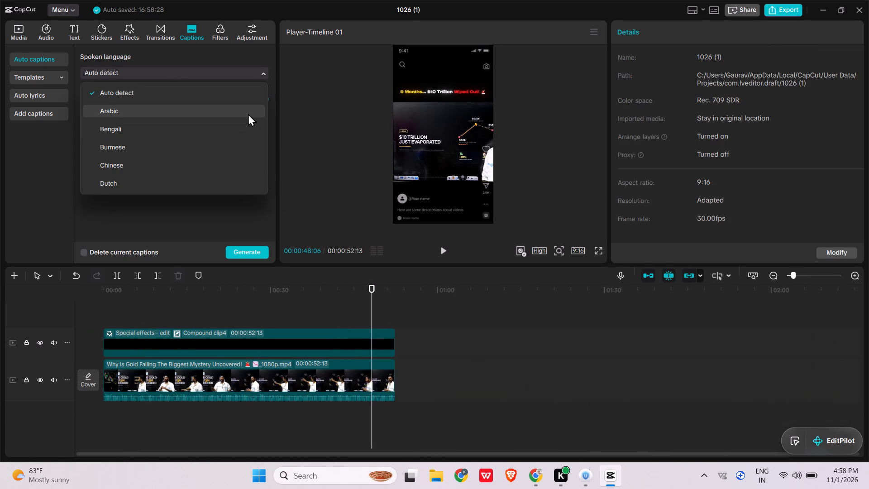
scroll(248, 166, "down", 3)
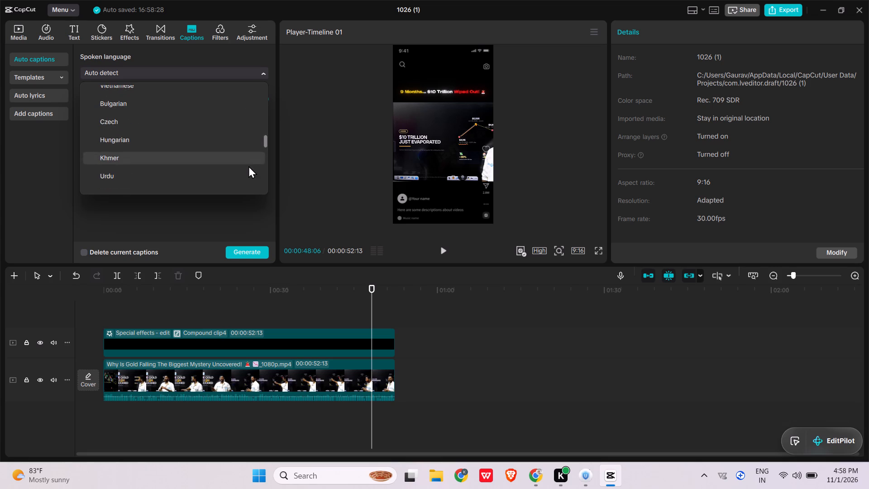
scroll(248, 166, "up", 5)
left_click(248, 110)
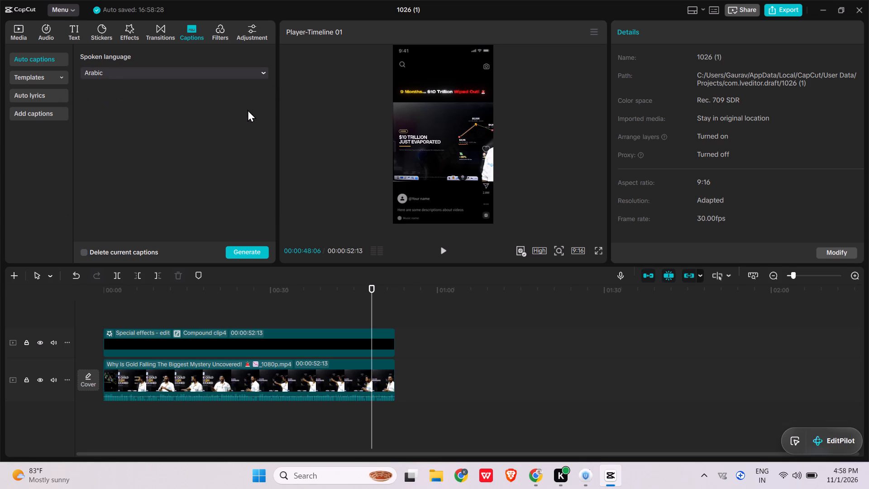
left_click(262, 250)
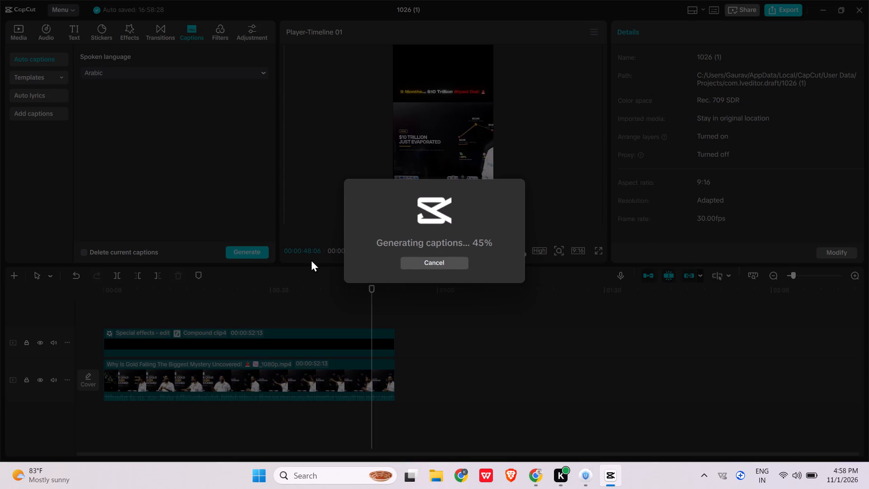
Switch to Chrome with the Gemini chat "Gold Clips Analysis" while the captions generate.
left_click(527, 478)
left_click(527, 478)
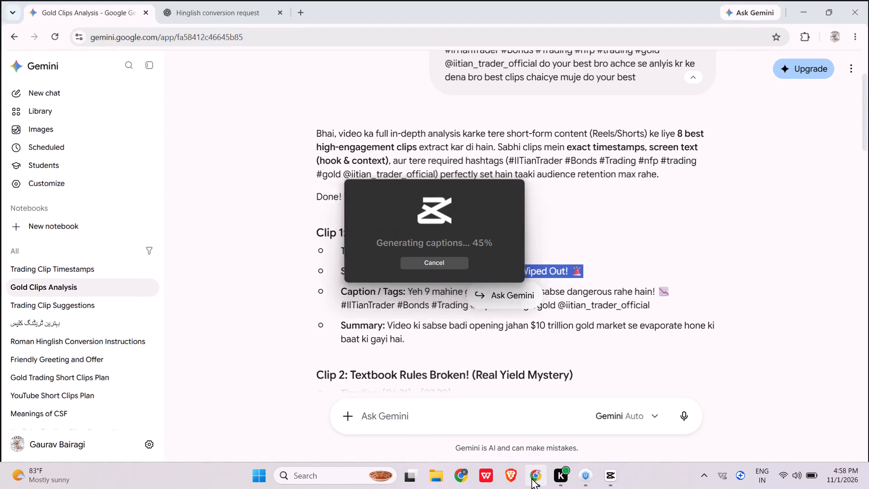
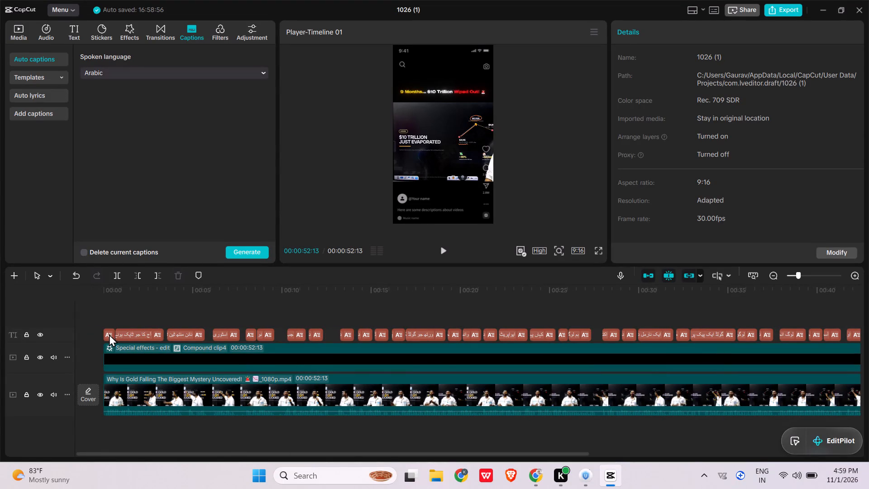
left_click(109, 334)
left_click(660, 32)
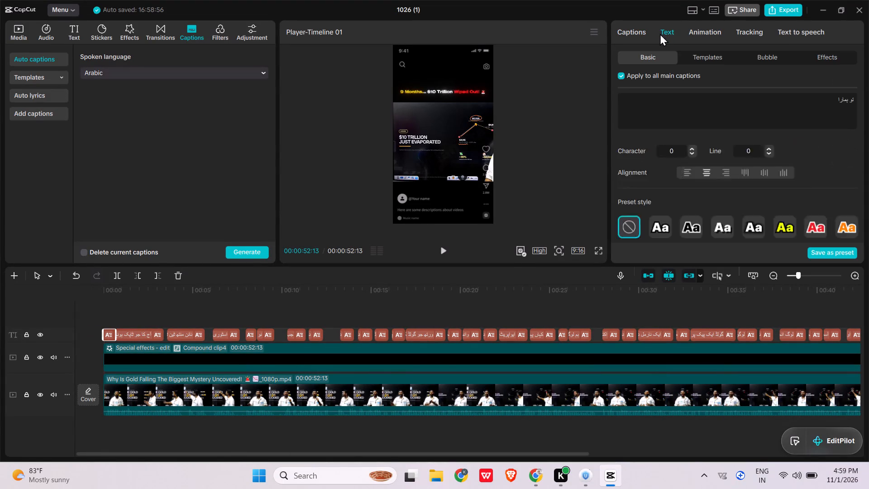
right_click(716, 118)
left_click(746, 215)
right_click(753, 83)
right_click(755, 104)
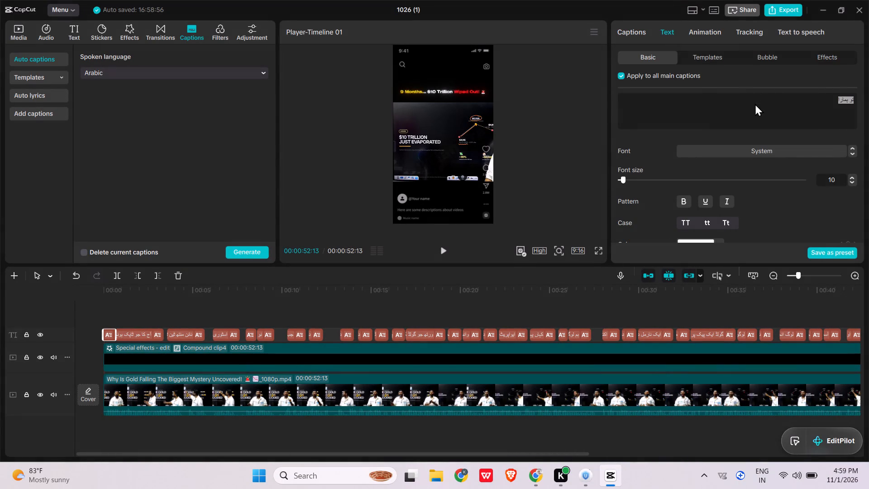
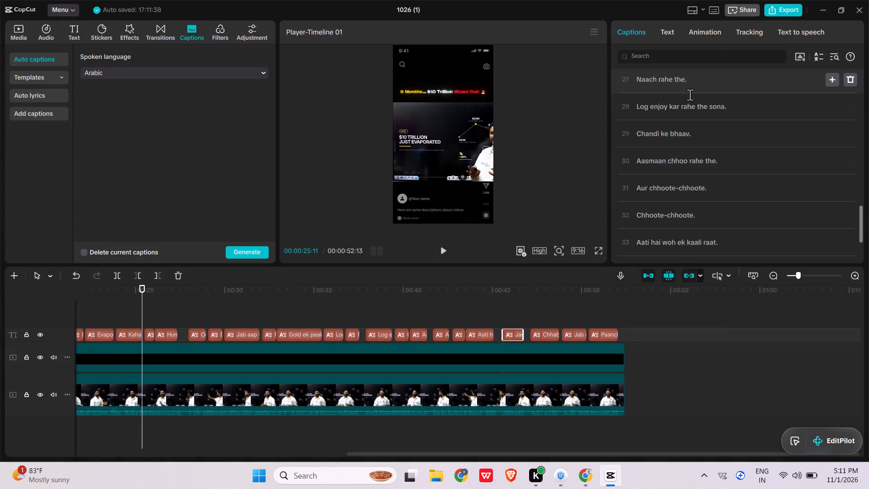
scroll(690, 95, "up", 10)
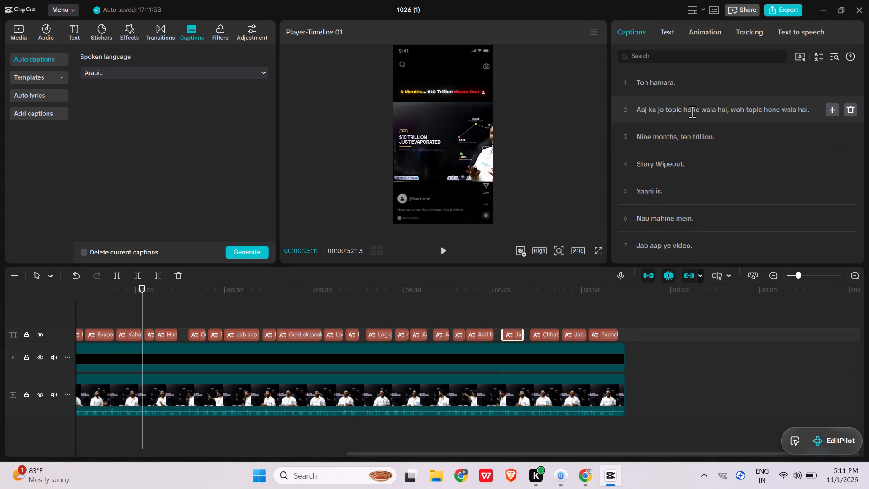
left_click(732, 111)
key("Return")
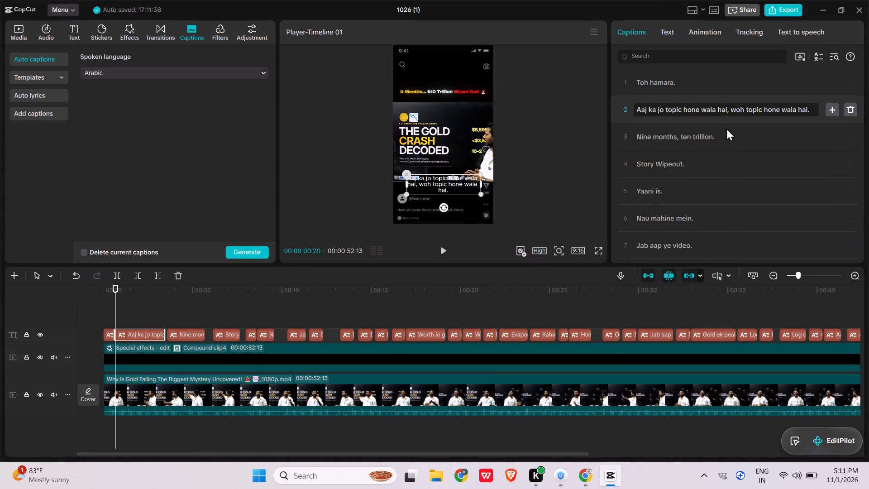
Split the "Nine months, ten trillion." caption after the comma into two captions.
left_click(679, 163)
key("Return")
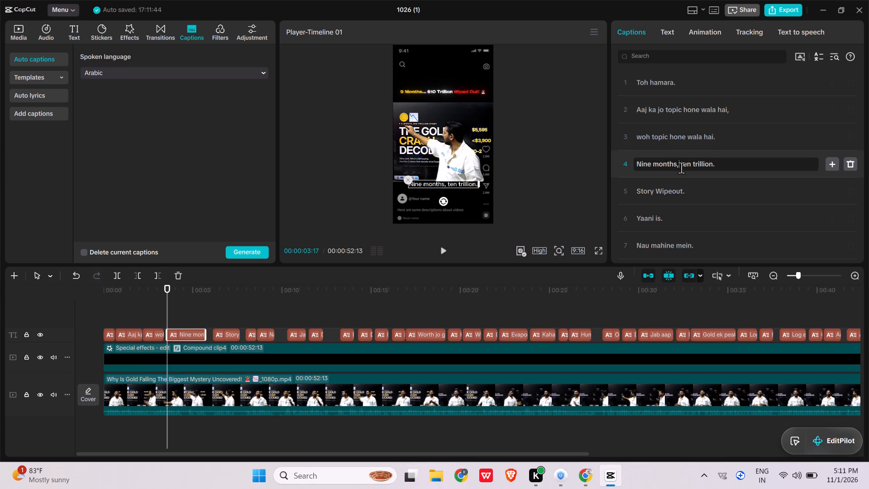
key("Return")
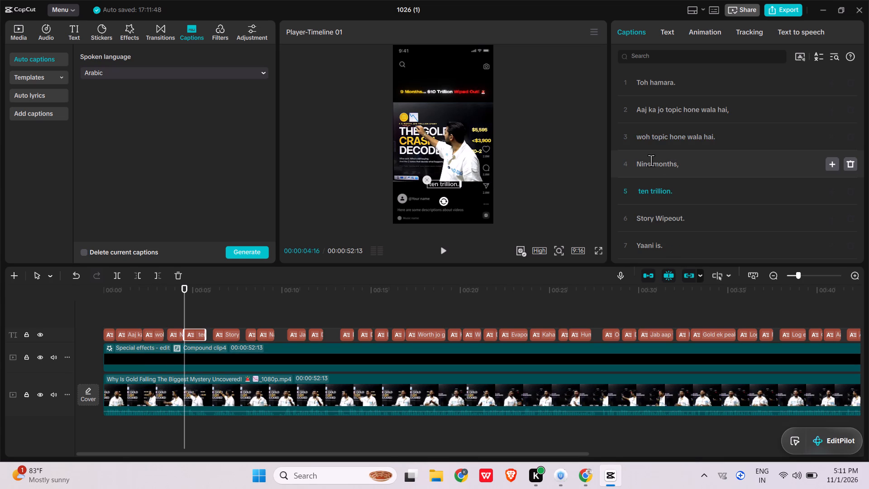
Replace the number word in the "Nine months," caption with a digit so it reads "9 months,".
left_click(651, 164)
key("BackSpace")
key("BackSpace")
key("BackSpace")
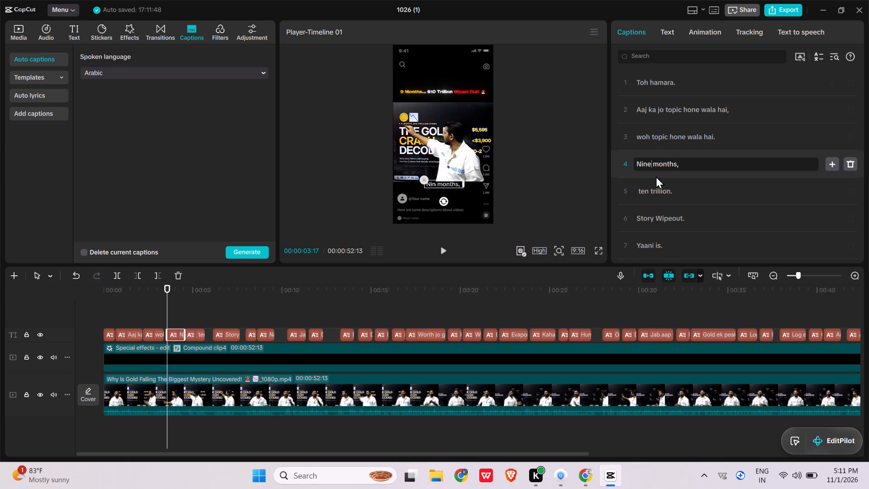
key("BackSpace")
key("9")
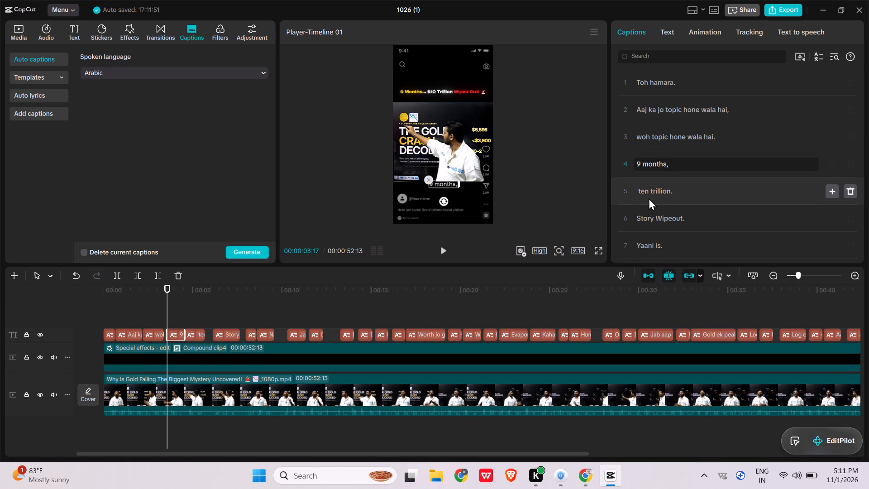
Replace the number word in the "ten trillion." caption with digits so it reads "10 trillion.".
left_click(649, 193)
key("BackSpace")
key("BackSpace")
key("BackSpace")
key("BackSpace")
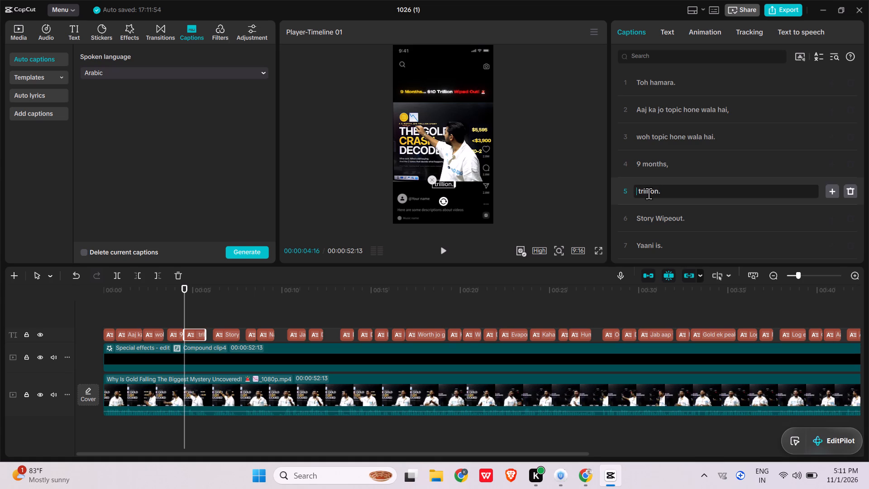
type("10")
Split the gold worth caption at about 17 seconds into "Worth jo gold ki hai," and "woh mit chuki hai.".
scroll(660, 217, "down", 1)
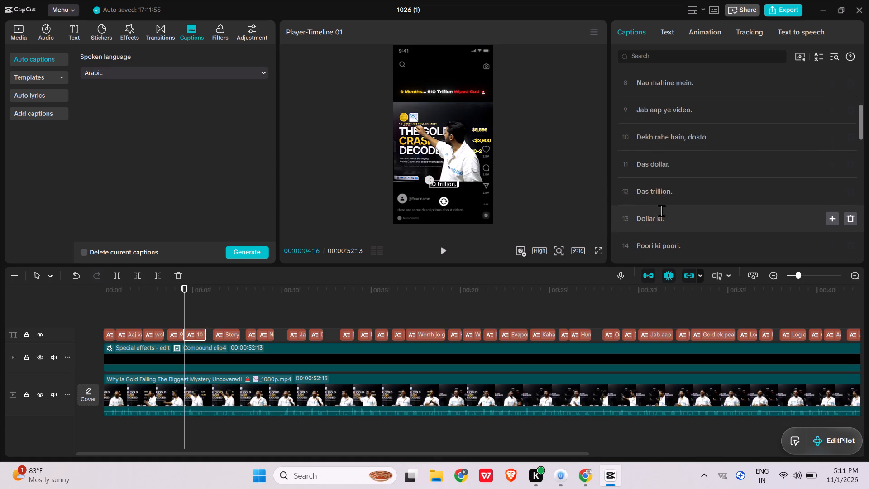
scroll(690, 162, "down", 1)
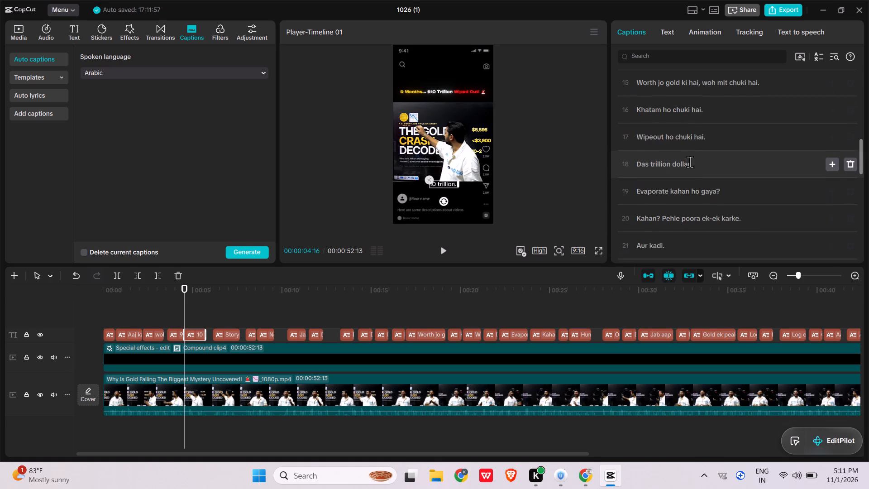
left_click(699, 85)
key("backslash")
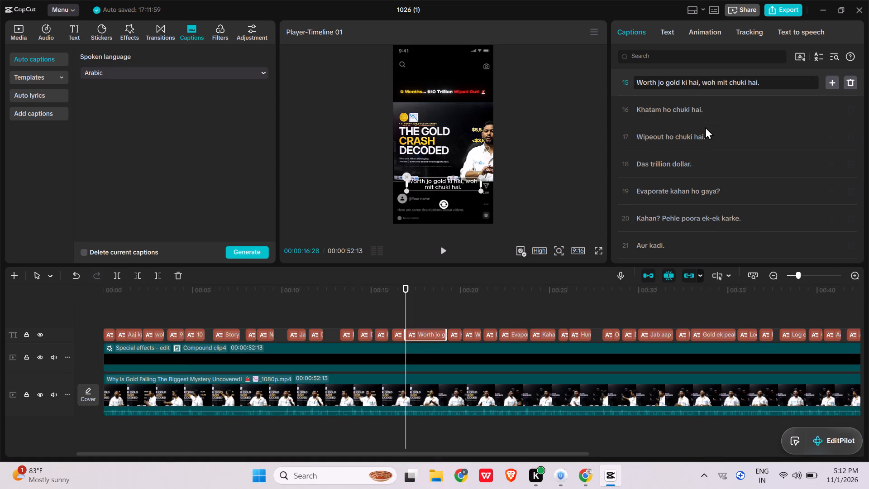
key("Return")
left_click(711, 93)
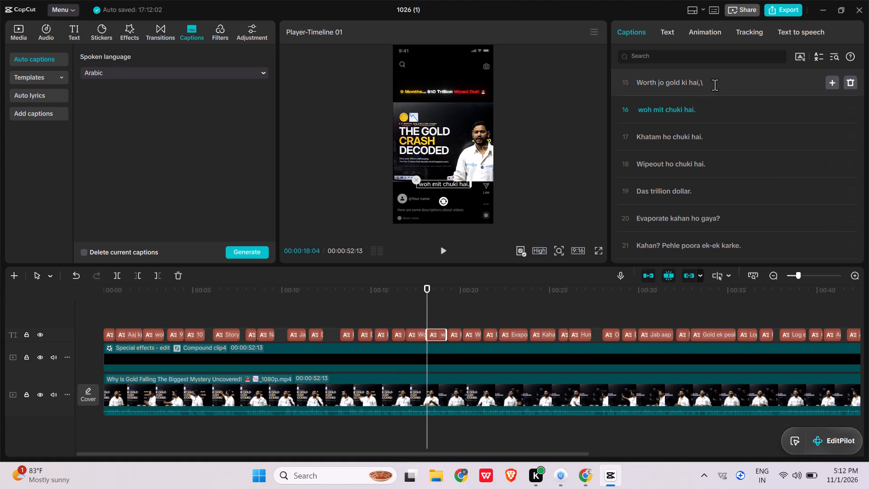
left_click(715, 85)
key("BackSpace")
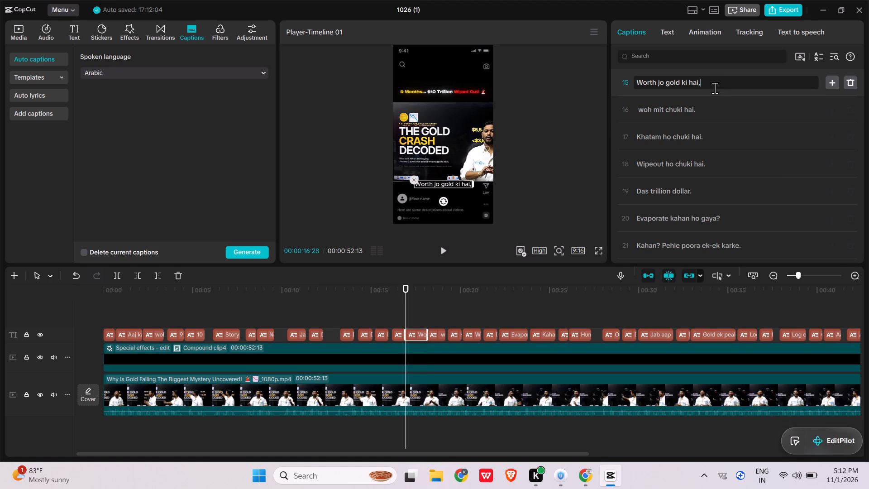
Split the caption at about 26 seconds into "Hum log samajhne" and "ki koshish karte hain.".
scroll(708, 174, "down", 1)
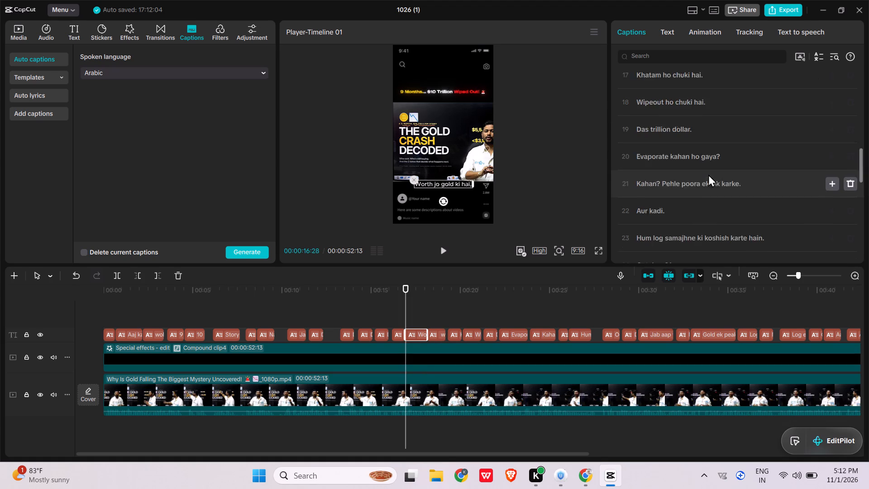
left_click(699, 109)
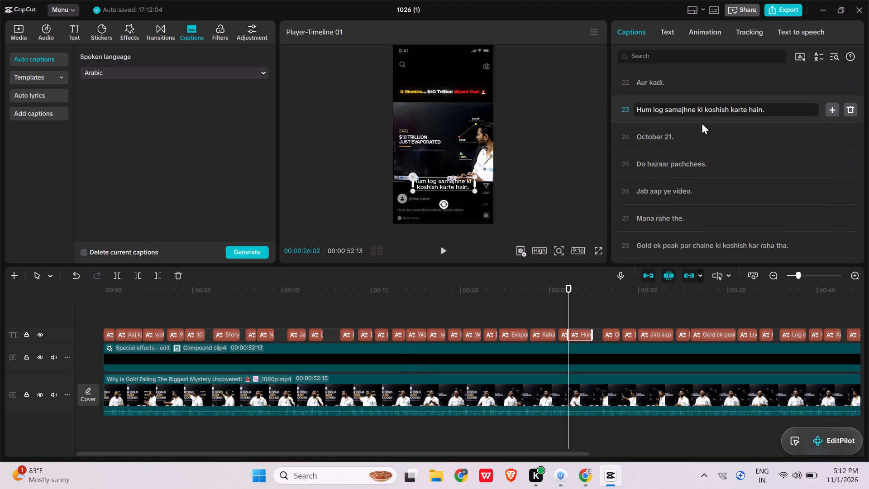
key("Left")
key("Return")
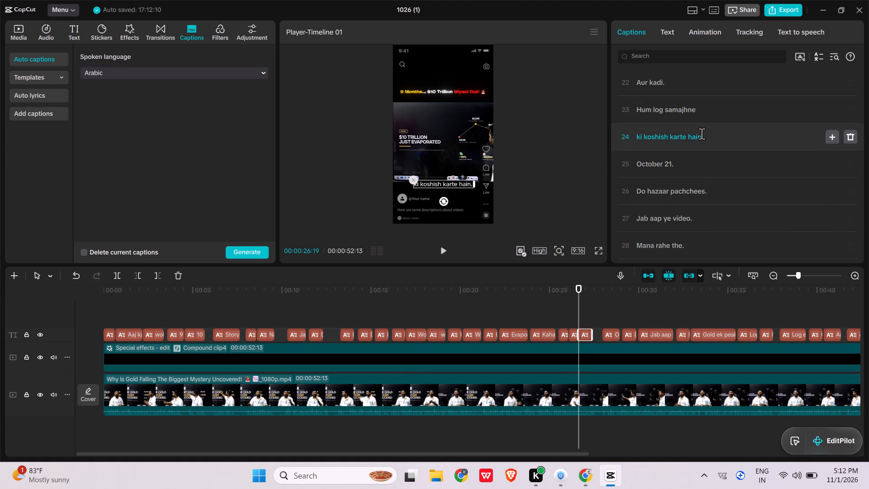
Split the caption at about 33 seconds into "Gold ek peak par chalne" and "ki koshish kar raha tha.".
scroll(702, 134, "down", 1)
left_click(716, 83)
key("Return")
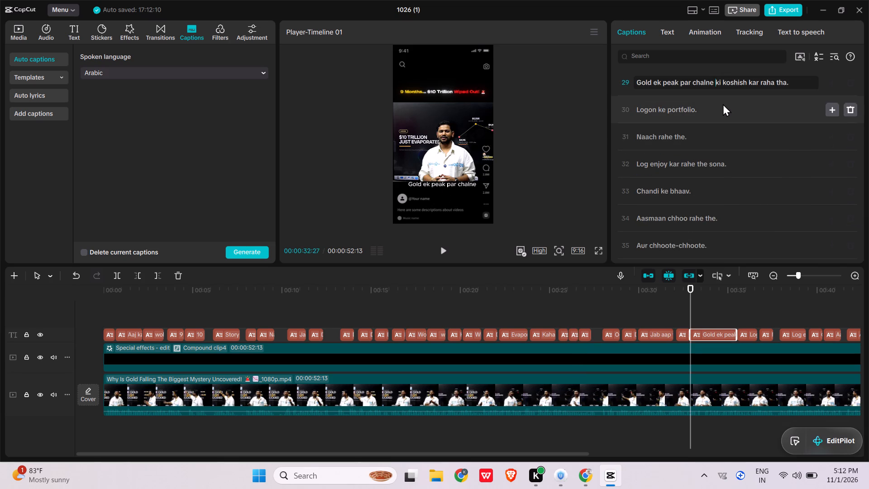
key("Return")
Play the short from the beginning and review the wording and timing of its captions.
scroll(723, 105, "down", 1)
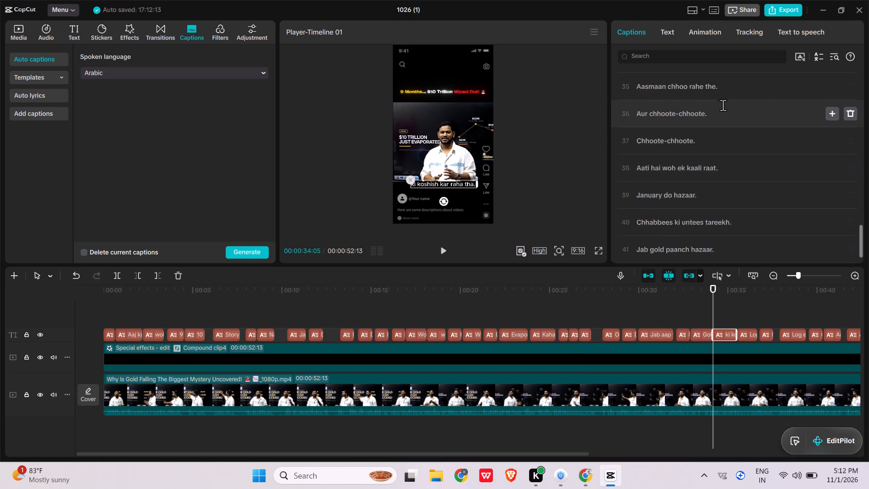
scroll(722, 110, "down", 4)
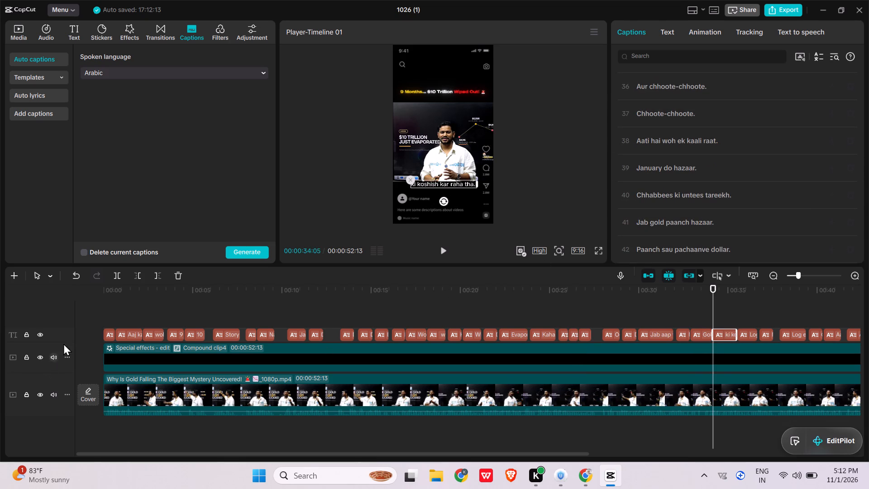
left_click(105, 297)
left_click(448, 258)
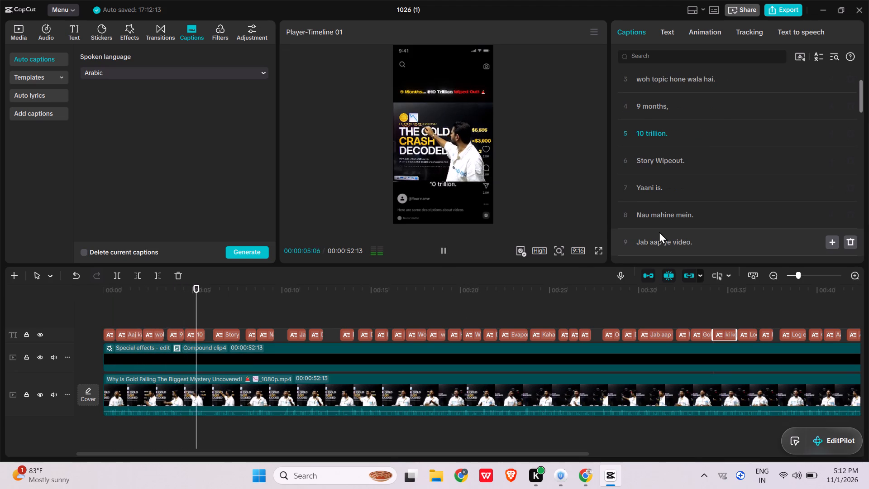
left_click(198, 296)
key("space")
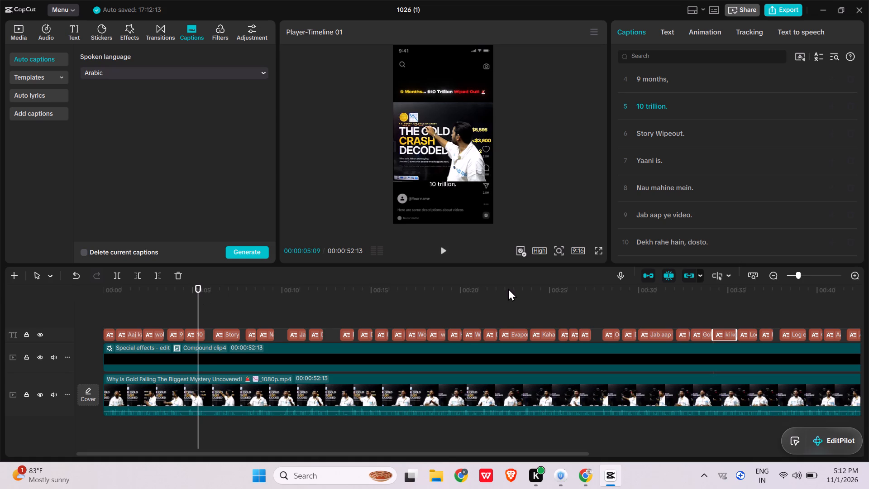
key("space")
key("space")
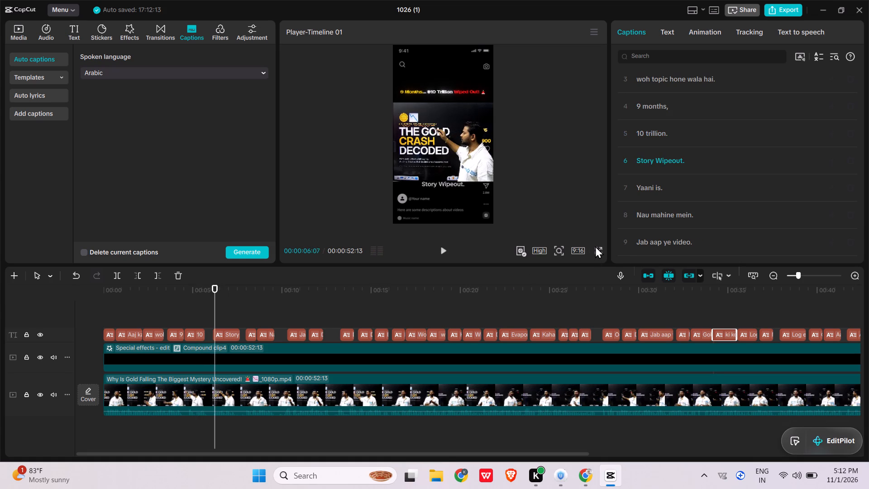
key("space")
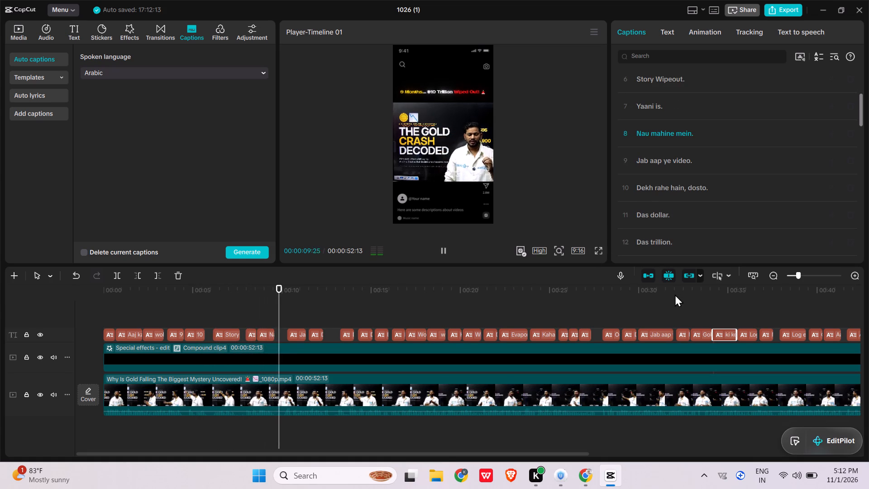
scroll(673, 306, "down", 10, "ctrl")
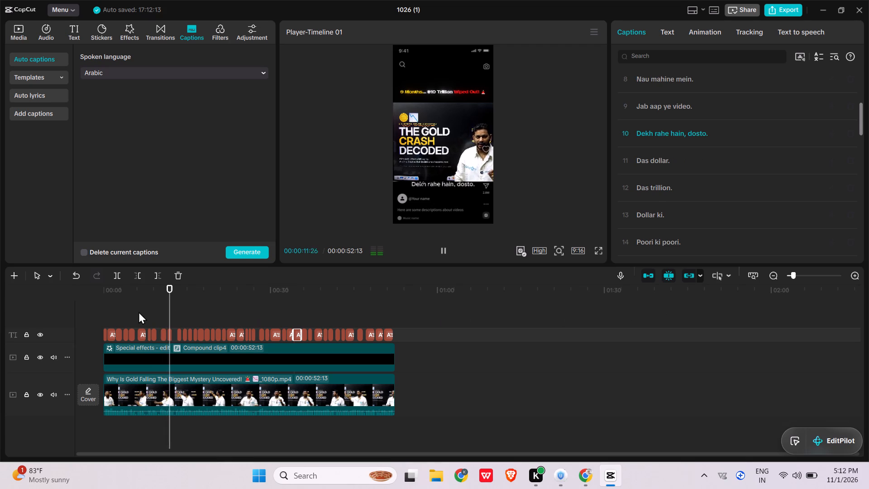
left_click(607, 247)
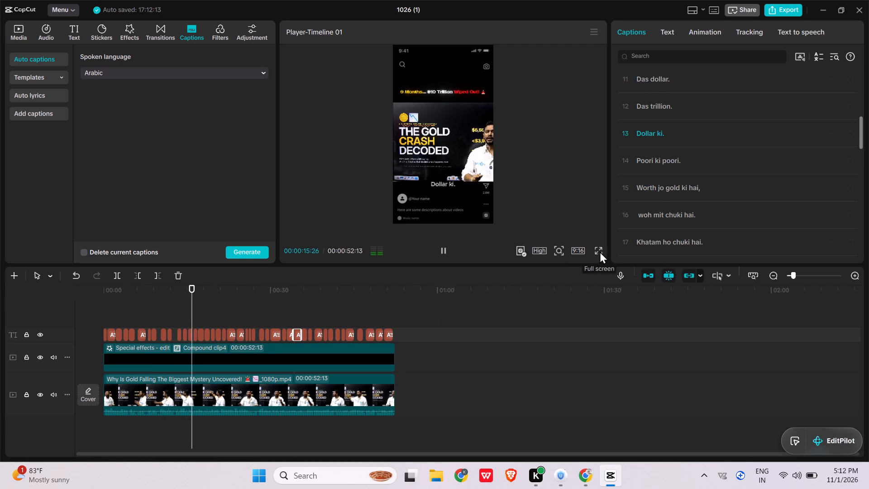
Replace the number word in the "Das dollar." caption with digits so it reads "10 dollar.".
scroll(654, 228, "up", 3)
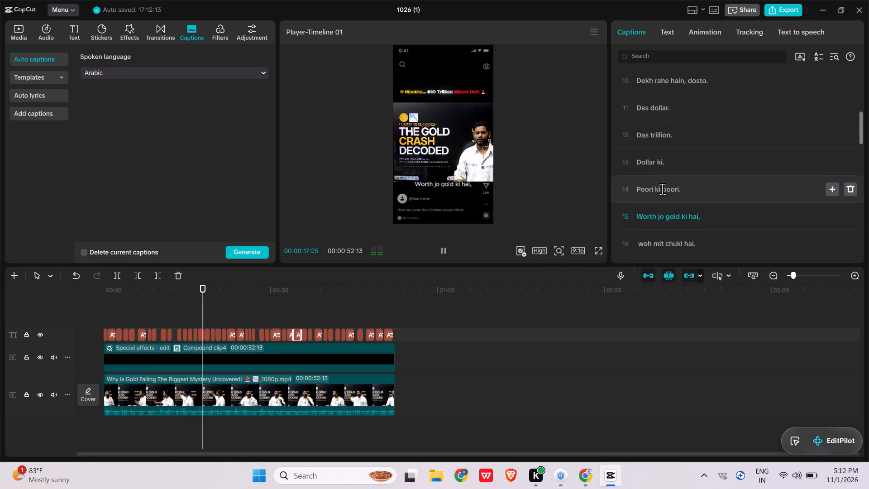
scroll(649, 99, "up", 5)
left_click(649, 99)
left_click(650, 101)
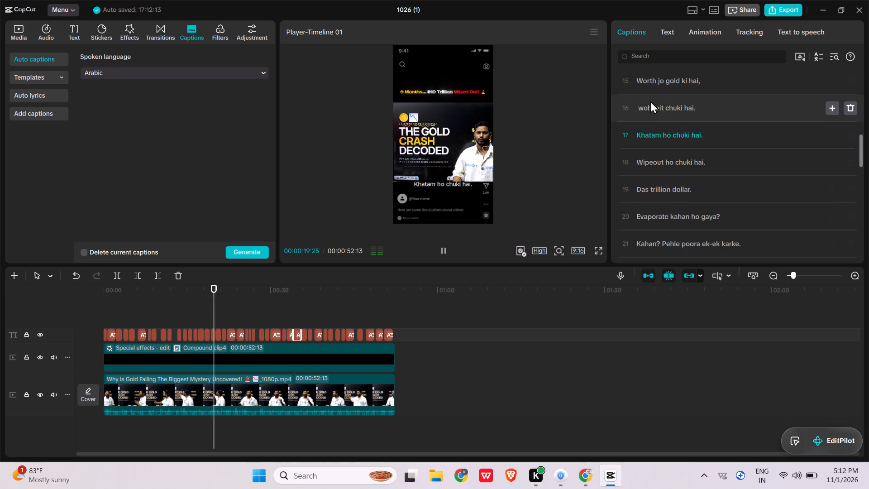
scroll(650, 101, "up", 4)
left_click(650, 98)
left_click(714, 103)
left_click(737, 102)
scroll(710, 105, "up", 1)
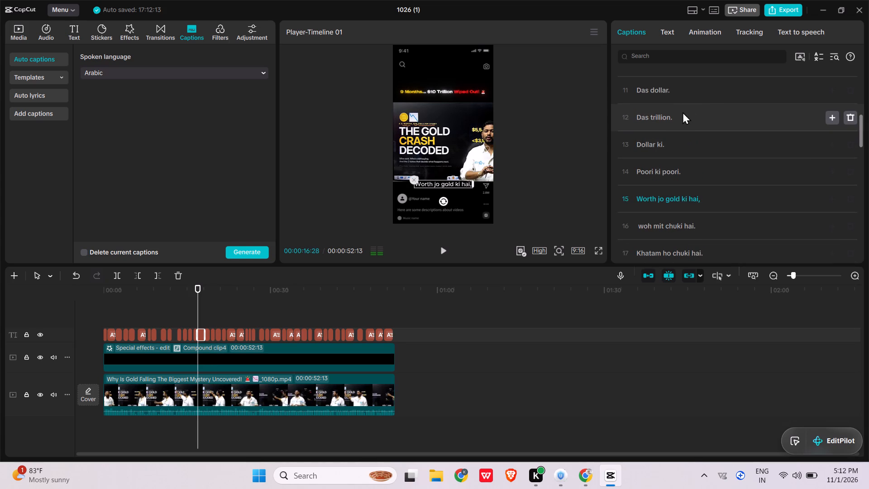
scroll(683, 112, "up", 1)
left_click(648, 89)
left_click(724, 98)
scroll(639, 113, "up", 1)
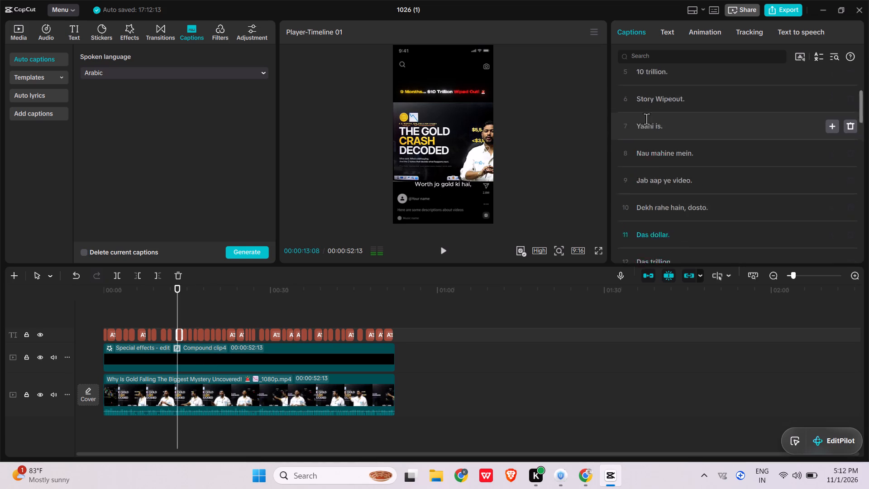
scroll(646, 119, "up", 1)
scroll(652, 169, "down", 3)
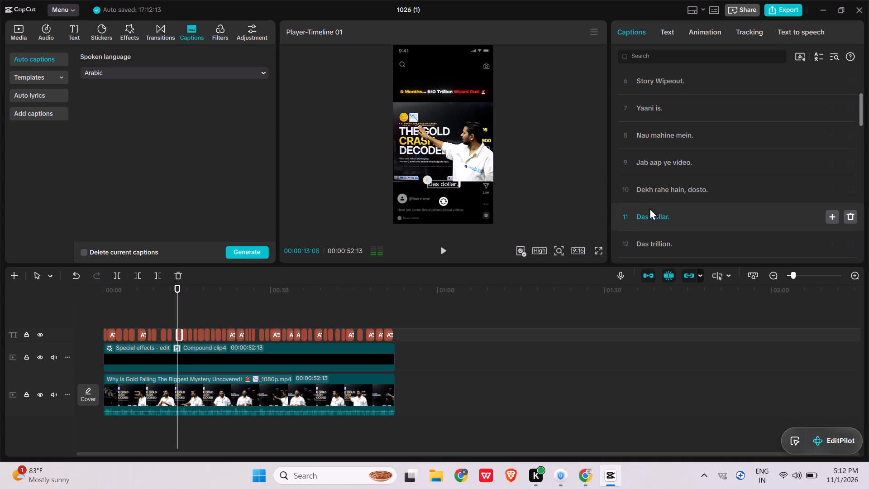
left_click(649, 216)
key("BackSpace")
key("BackSpace")
key("BackSpace")
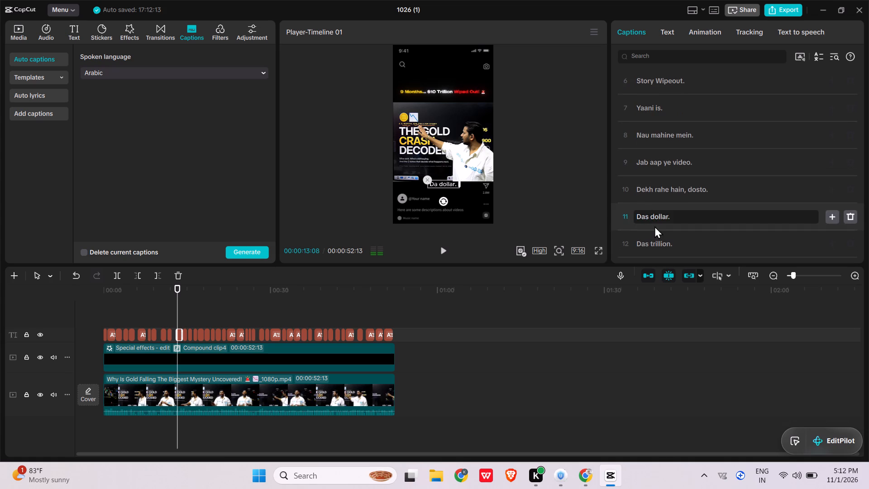
type("10")
Replace the number word in the "Das trillion." caption with digits so it reads "10 trillion.".
left_click(648, 246)
key("BackSpace")
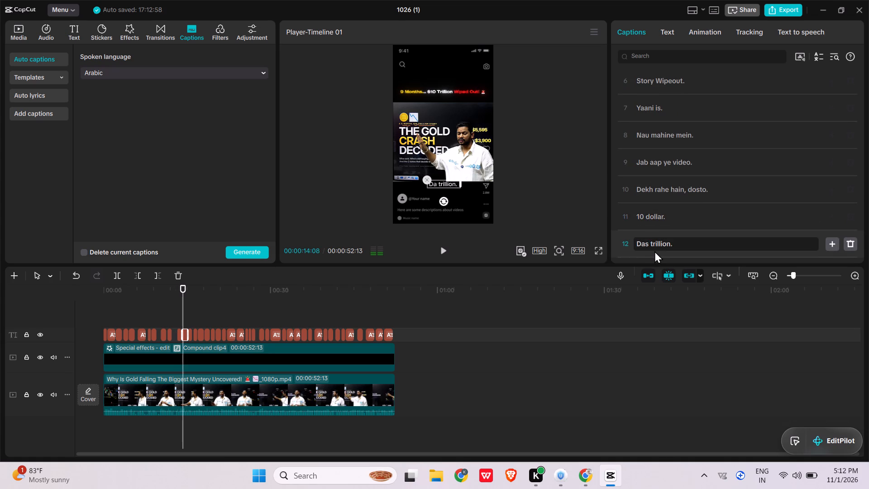
key("BackSpace")
key("BackSpace")
key("BackSpace")
type("10")
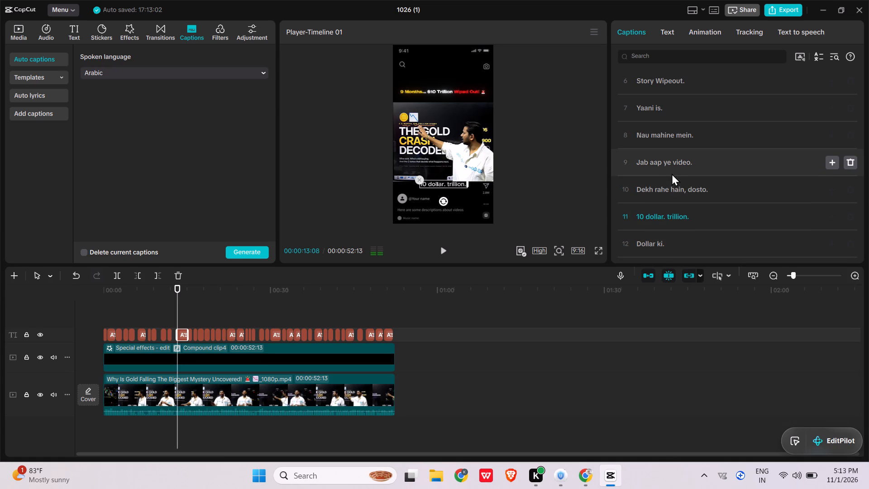
scroll(672, 175, "down", 1)
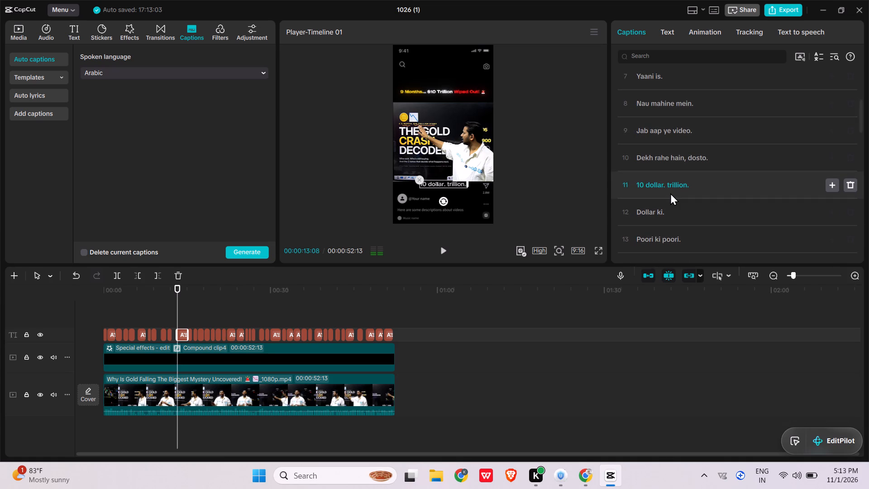
key("ctrl+z")
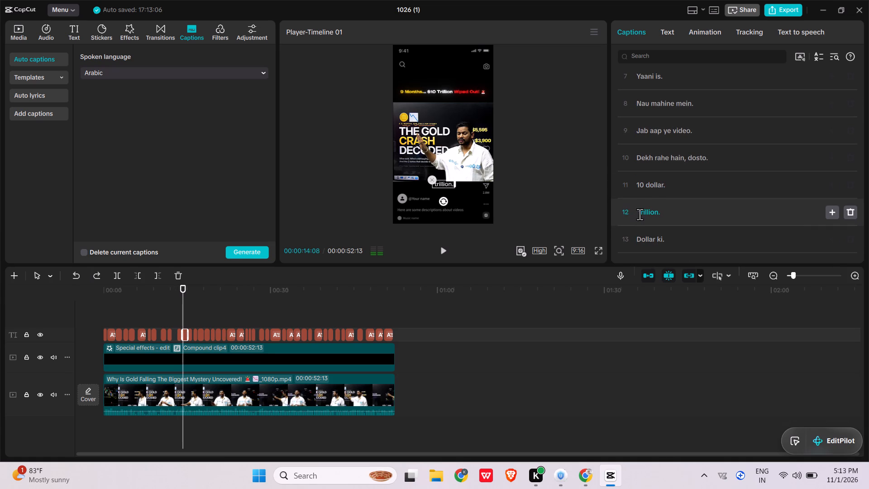
left_click(640, 214)
type("10")
key("space")
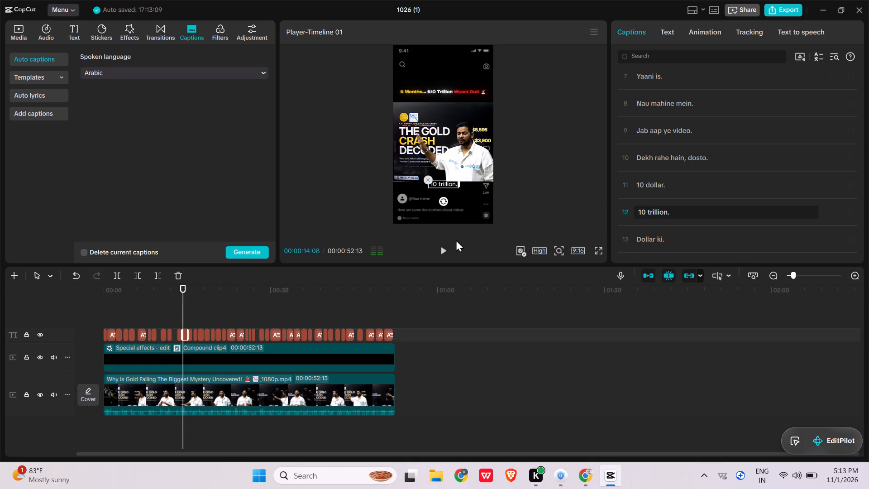
Play on to the "Das trillion dollar." caption and change its number word to digits, giving "10 trillion dollar.".
left_click(442, 249)
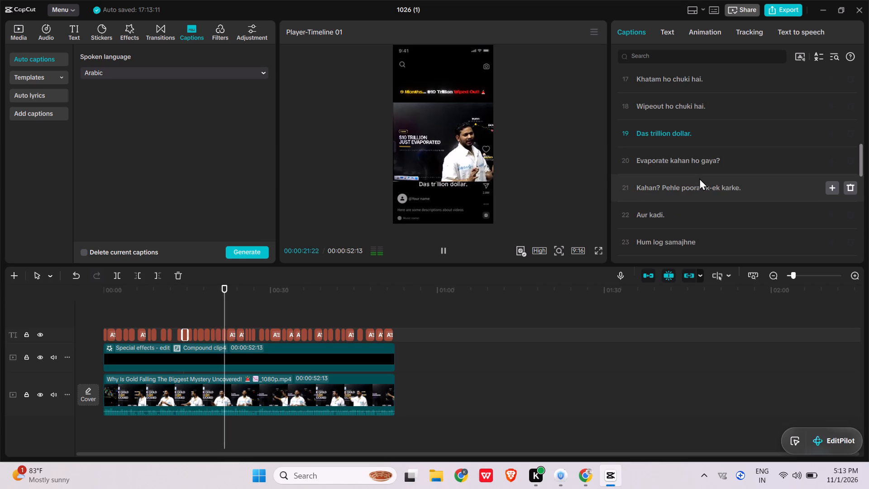
left_click(679, 81)
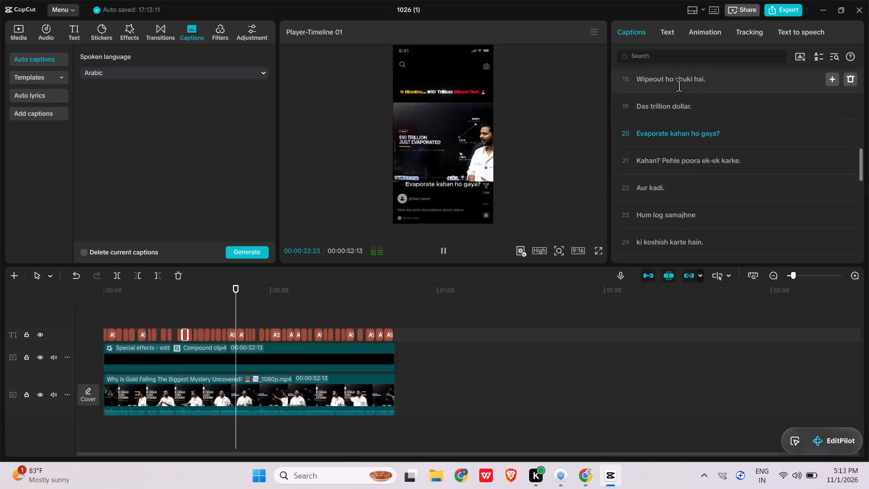
left_click(649, 108)
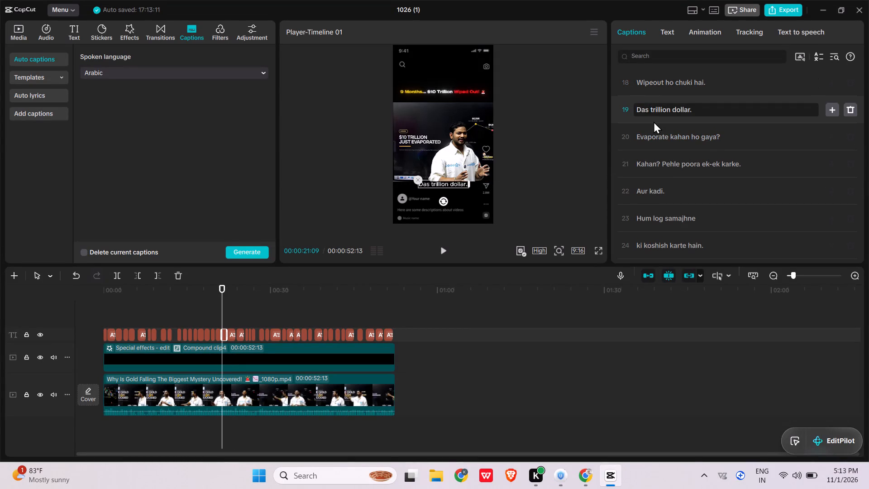
key("plus")
key("BackSpace")
key("BackSpace")
key("BackSpace")
key("BackSpace")
key("BackSpace")
type("10")
key("space")
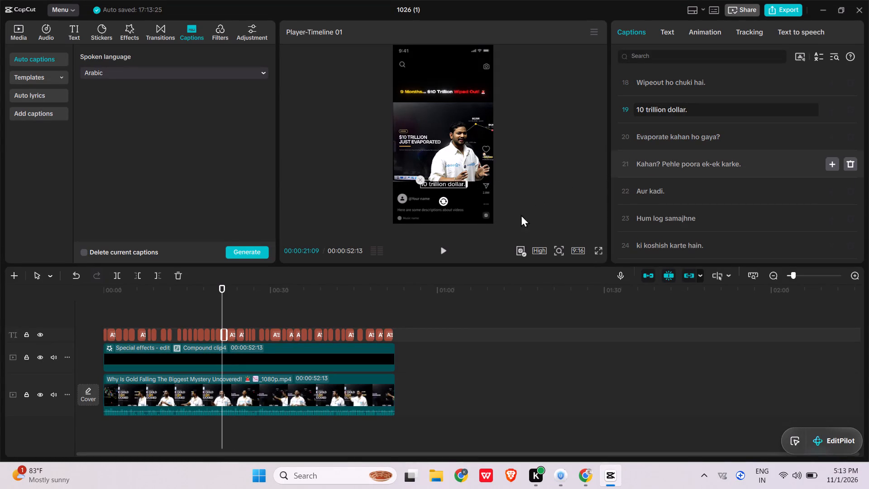
Split the caption at about 24 seconds into "Kahan?" and "Pehle poora ek-ek karke.".
left_click(444, 254)
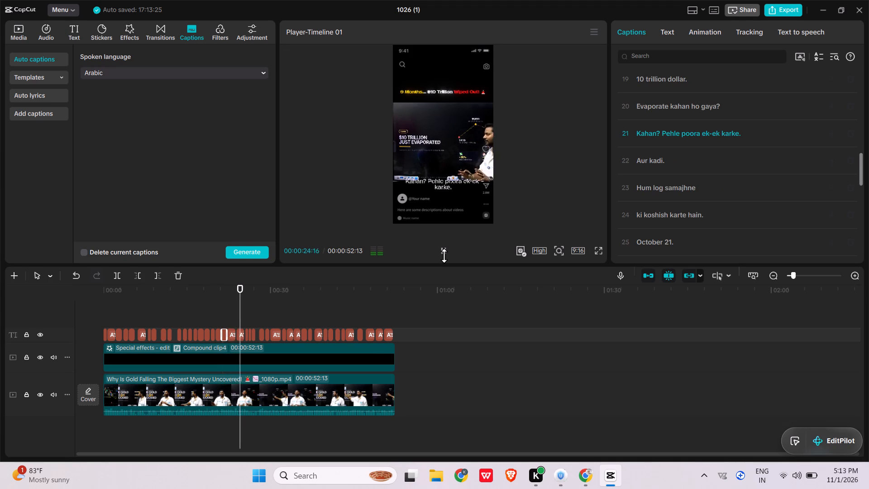
left_click(660, 127)
left_click(663, 107)
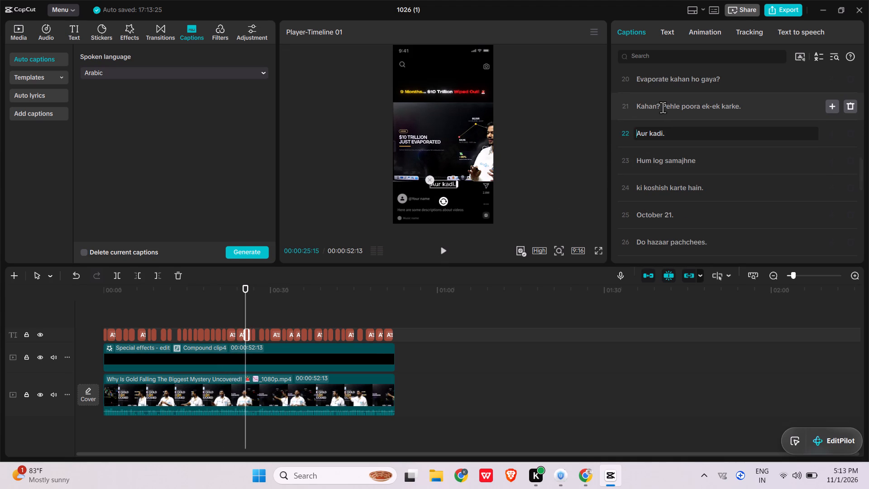
key("Return")
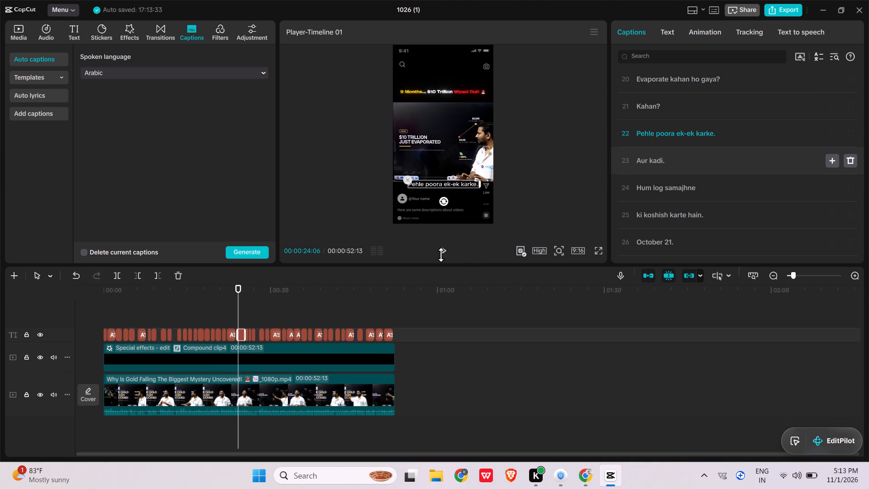
Play on and replace the "Do hazaar pachchees." caption at about 29 seconds with "2025", keeping it separate from "October 21.".
left_click(441, 254)
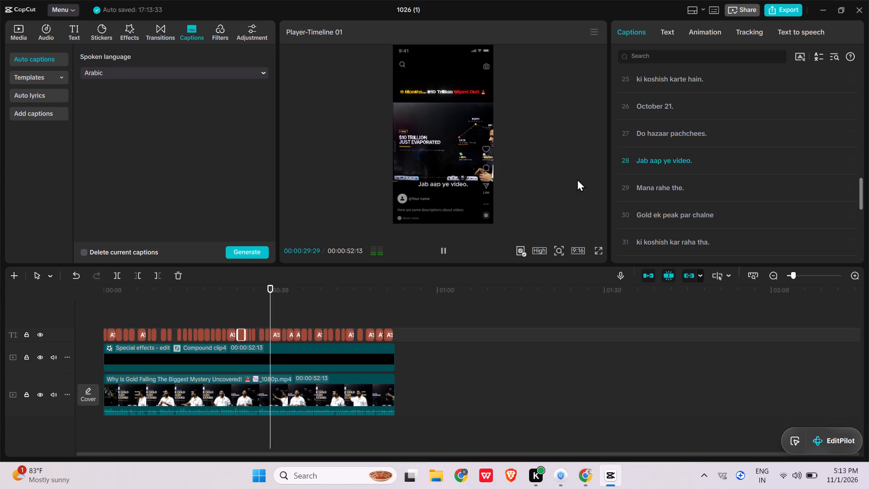
left_click(449, 254)
left_click(711, 106)
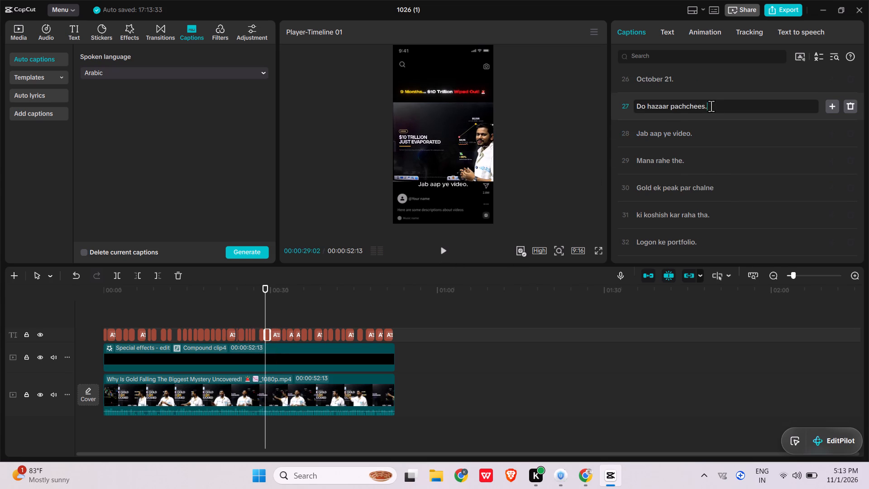
key("BackSpace")
key("BackSpace")
key("BackSpace")
key("BackSpace")
key("BackSpace")
key("BackSpace")
key("BackSpace")
key("BackSpace")
key("BackSpace")
key("BackSpace")
key("BackSpace")
key("BackSpace")
key("BackSpace")
key("BackSpace")
key("BackSpace")
key("BackSpace")
key("BackSpace")
key("BackSpace")
key("BackSpace")
key("BackSpace")
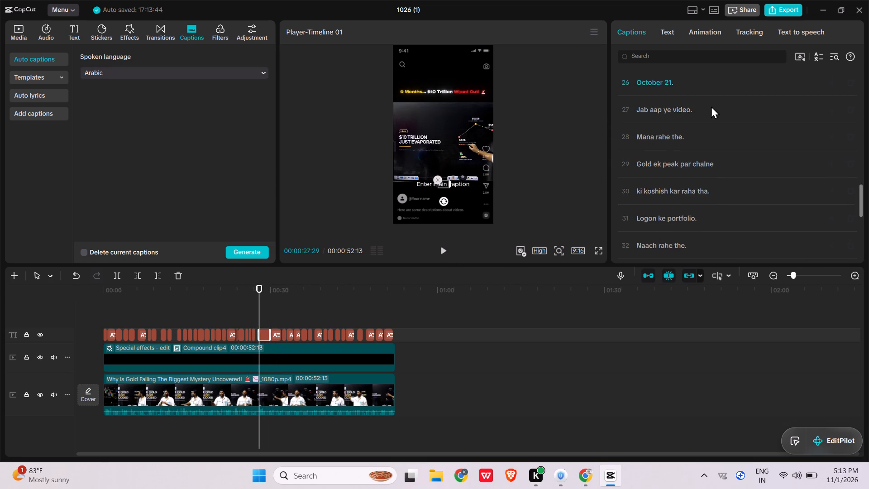
key("ctrl+z")
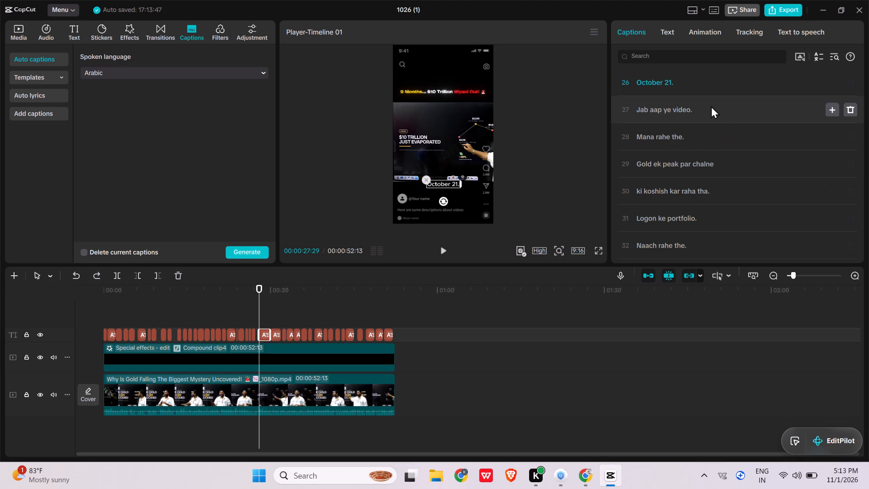
key("ctrl+z")
key("2")
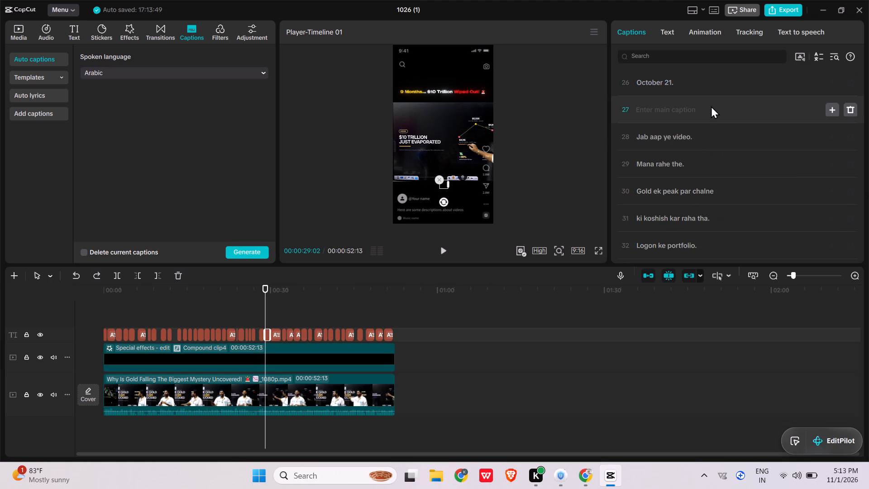
left_click(735, 106)
type("2025")
Play the short from about 29 seconds onward and review the remaining captions for number words and timing.
left_click(447, 250)
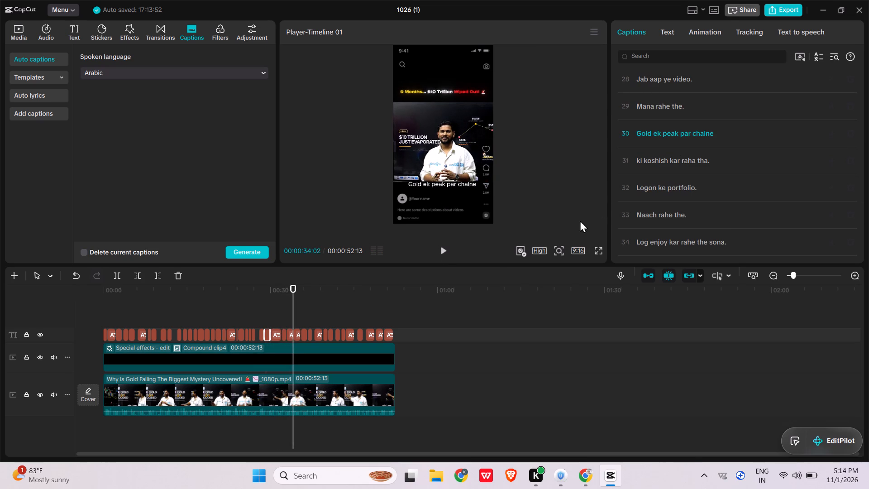
left_click(450, 247)
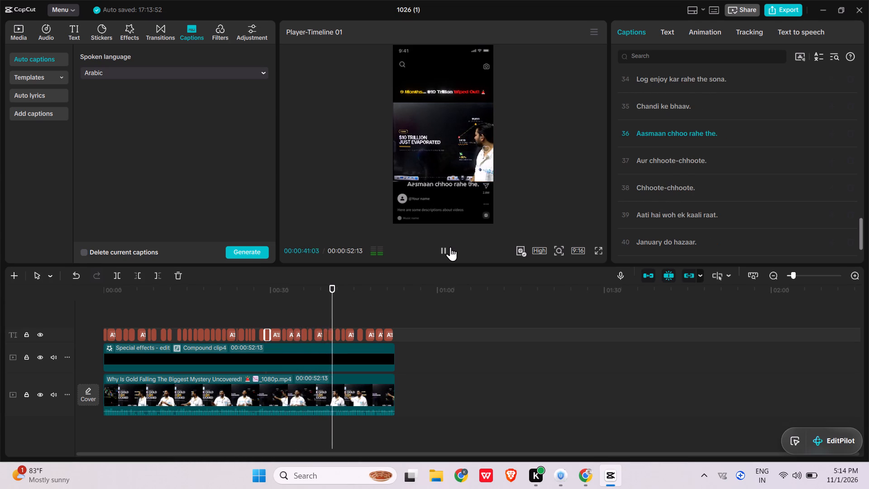
left_click(441, 367)
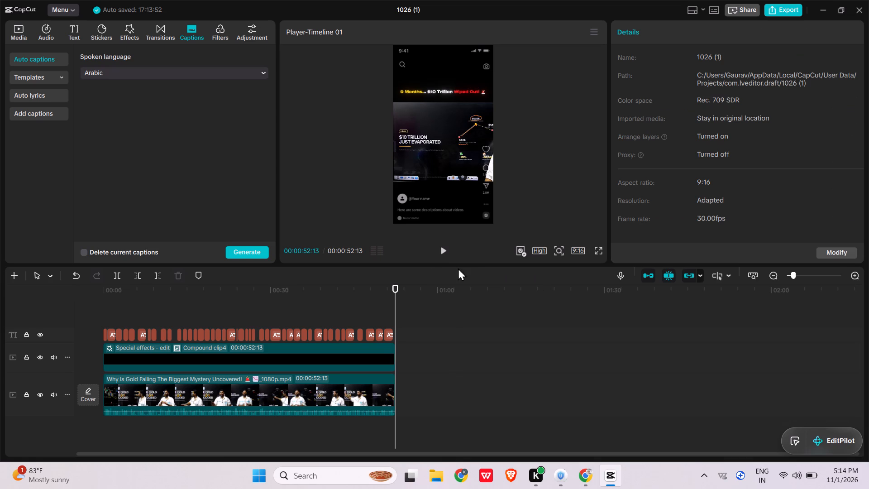
left_click(356, 307)
key("space")
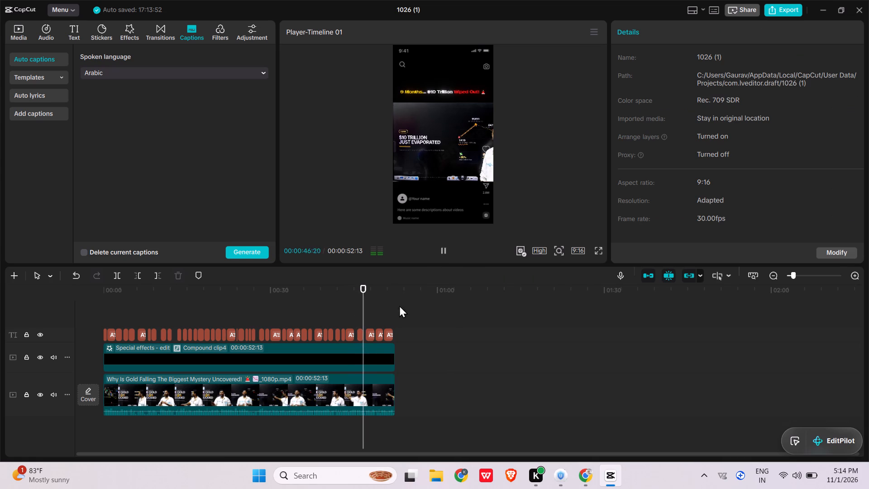
key("space")
left_click(357, 310)
left_click(345, 314)
key("space")
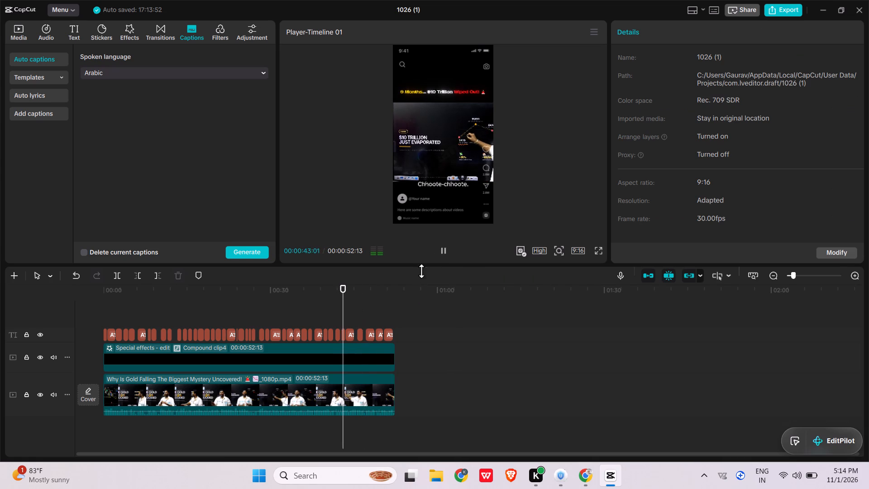
Remove the spelled-out "do hazaar." from the caption at about 45 seconds so only "January" is left.
left_click(351, 331)
key("space")
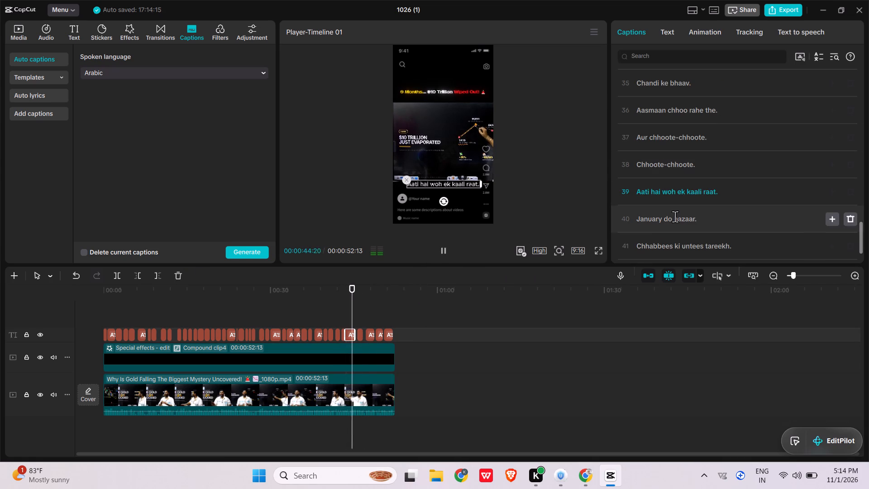
key("space")
left_click(698, 220)
left_click_drag(698, 220, 693, 220)
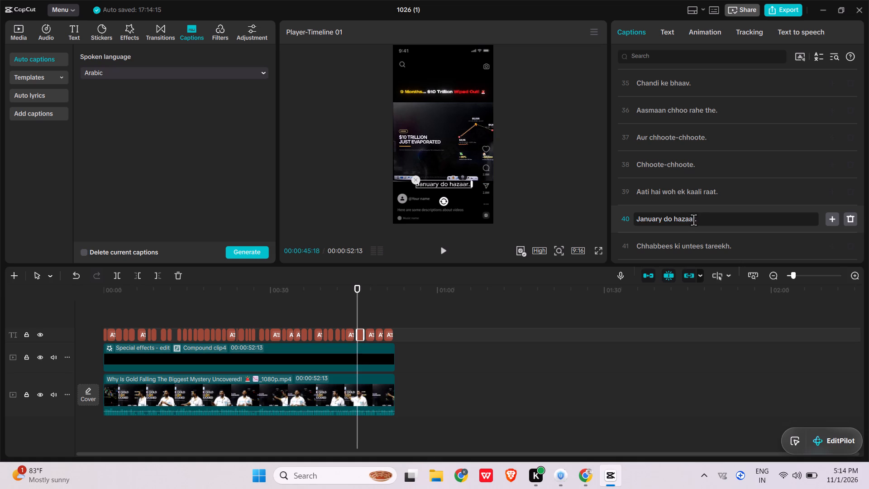
left_click_drag(693, 220, 664, 219)
key("BackSpace")
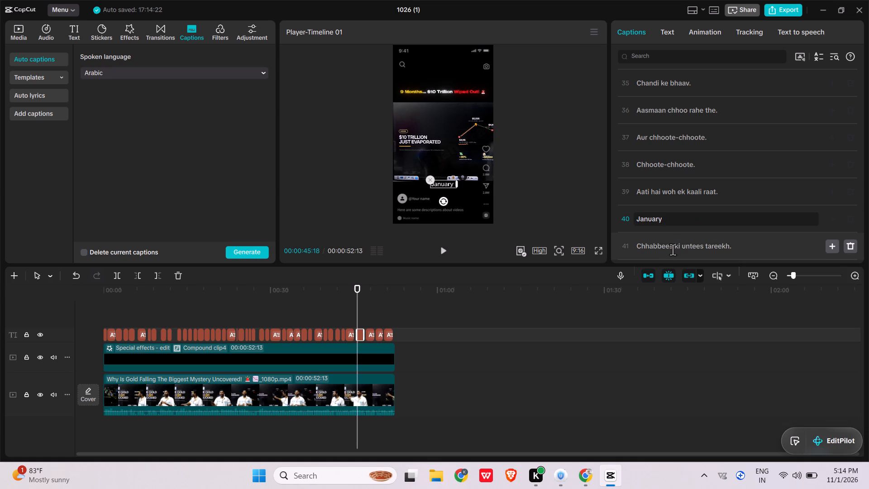
Split "Chhabbees ki untees tareekh." after its first word and replace that word with "2026", leaving "ki untees tareekh." as its own caption.
left_click(673, 249)
key("Return")
left_click_drag(677, 250, 632, 248)
key("BackSpace")
type("2026")
left_click(702, 220)
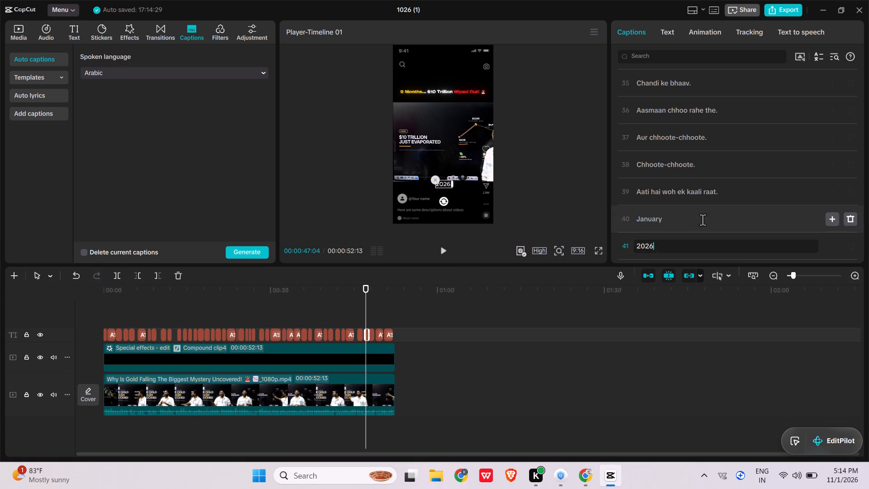
Replay the final seconds of the short and check the wording and timing of the date and gold price captions.
left_click(449, 249)
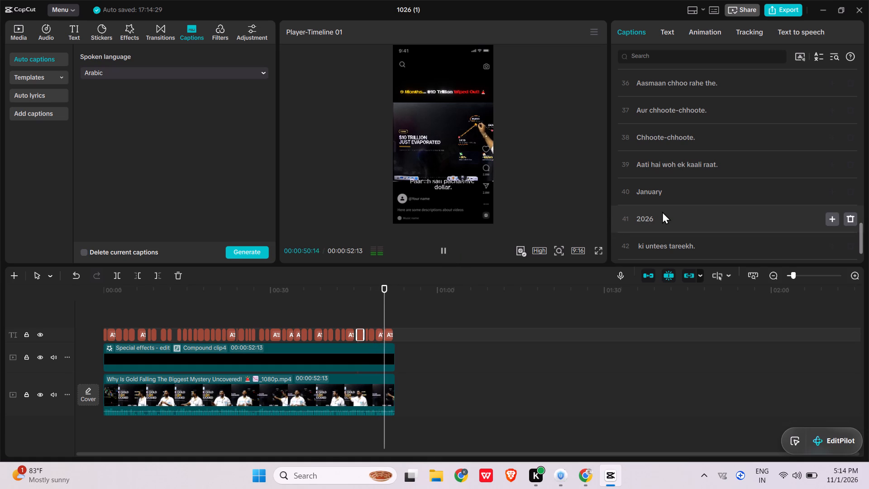
scroll(662, 211, "down", 3)
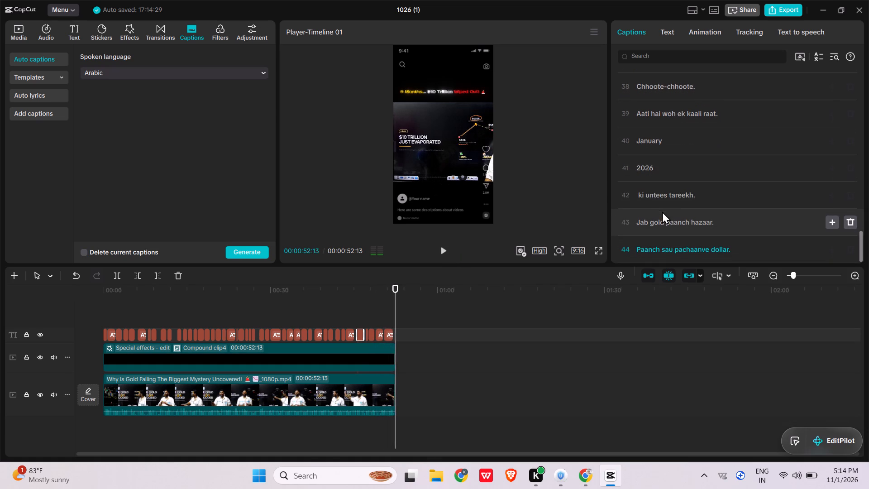
scroll(662, 211, "down", 1)
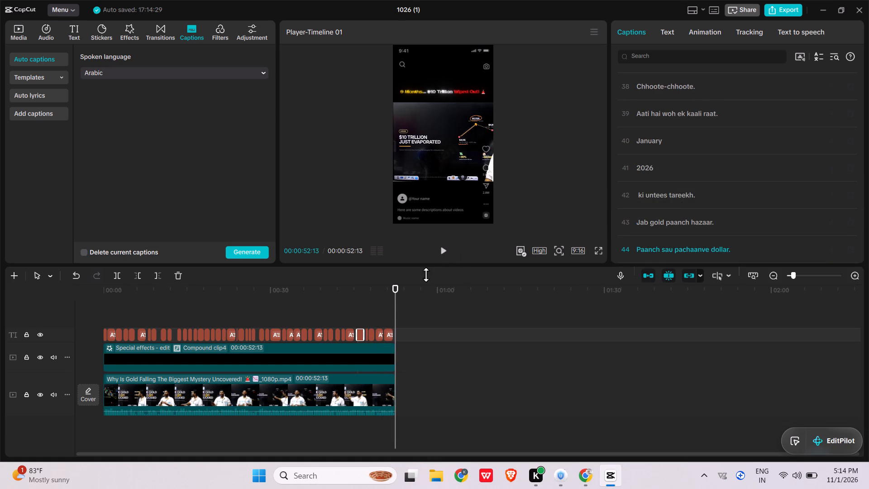
left_click(378, 308)
key("space")
key("space")
left_click(377, 331)
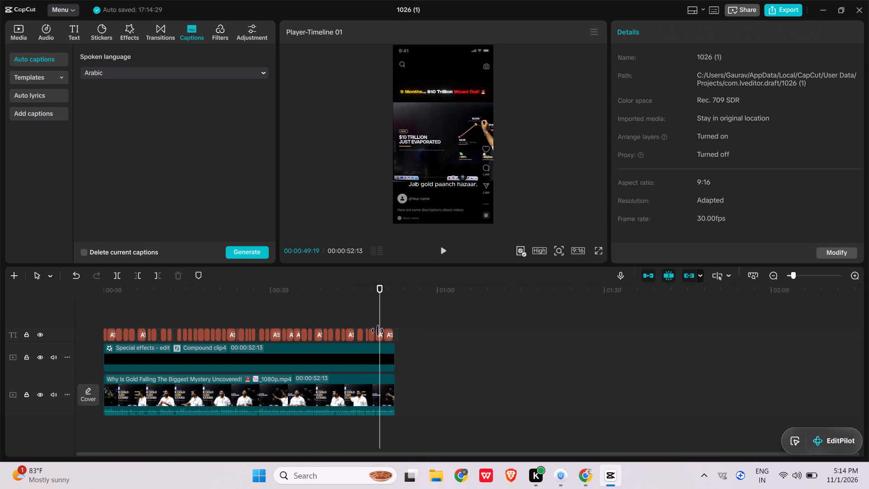
key("space")
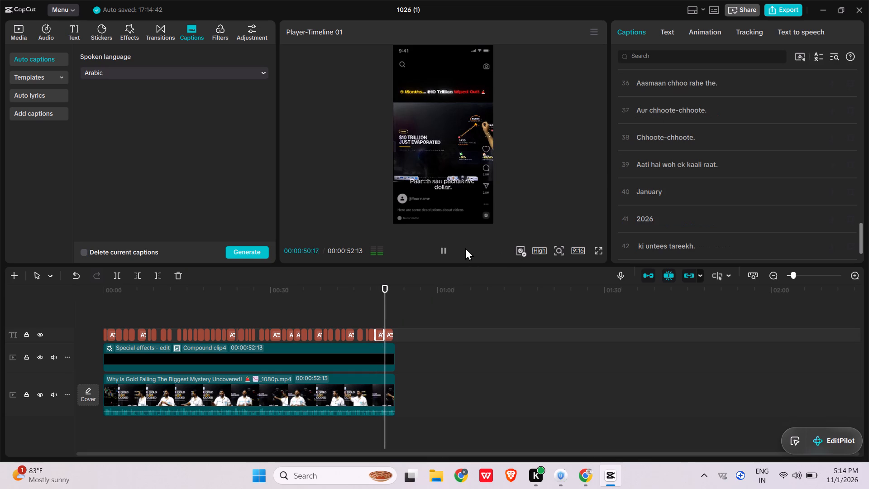
key("space")
scroll(722, 198, "down", 1)
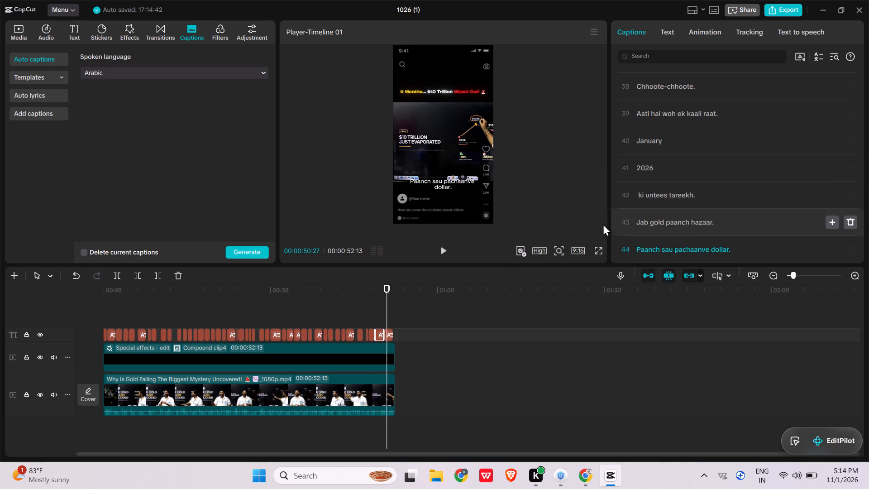
left_click(370, 307)
key("space")
key("space")
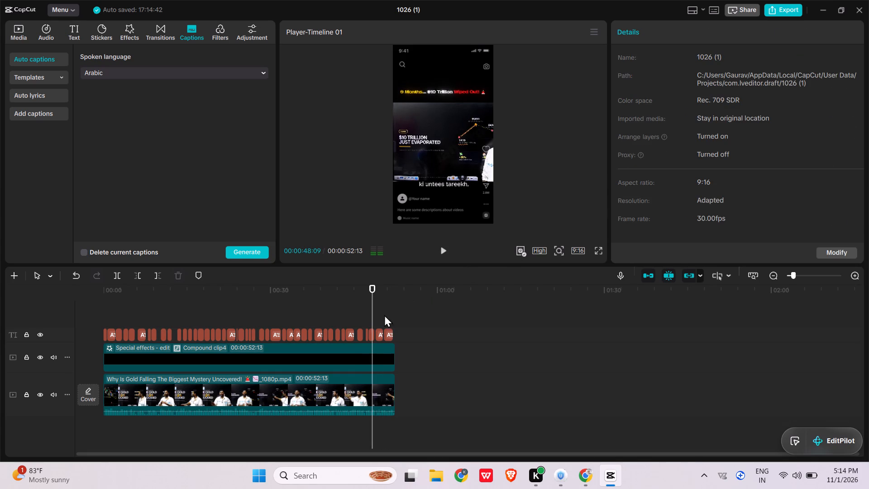
left_click(377, 330)
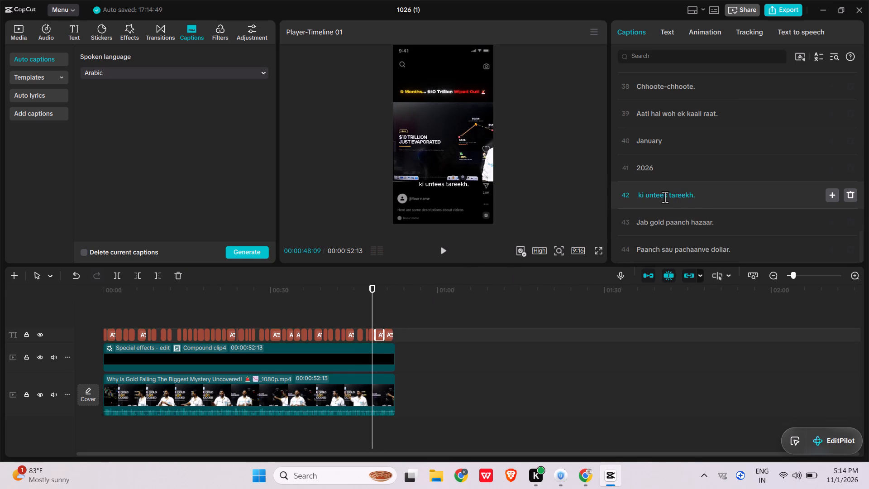
Replace "untees" with "29" in the date caption so it reads "ki 29 tareekh.".
left_click_drag(665, 197, 661, 197)
left_click_drag(711, 195, 652, 195)
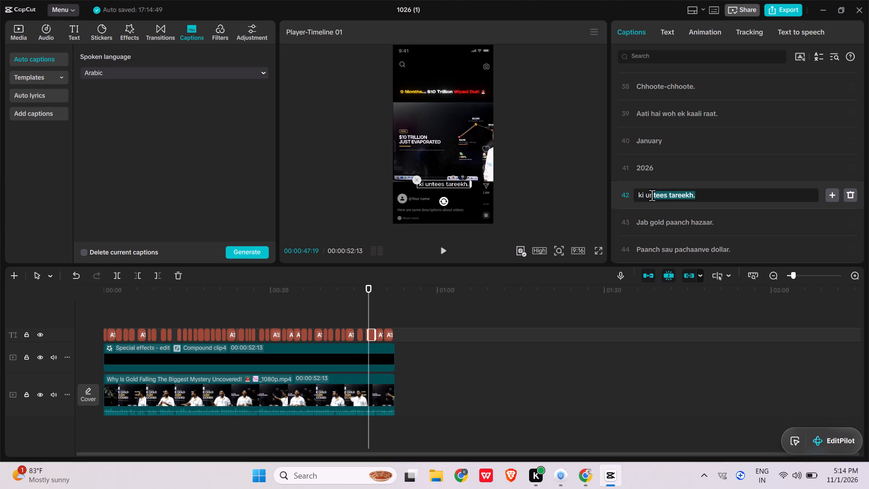
left_click_drag(652, 195, 648, 195)
left_click(665, 197)
left_click_drag(669, 197, 647, 197)
key("BackSpace")
type("29")
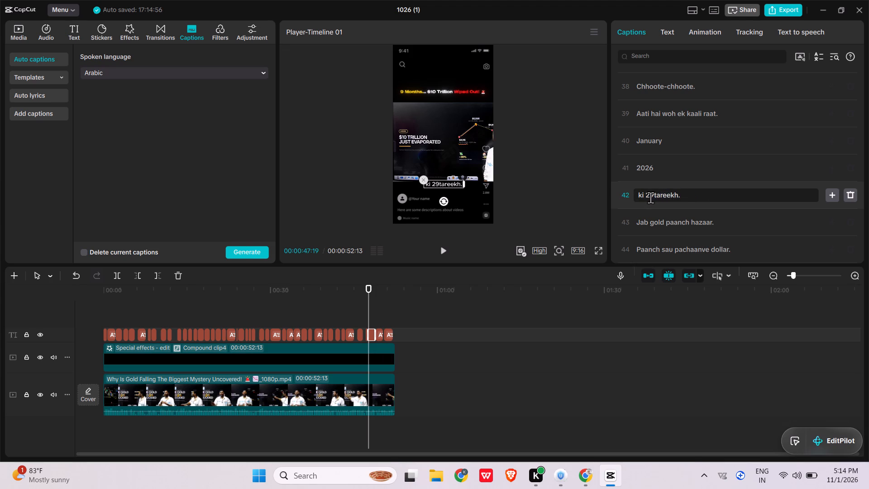
key("space")
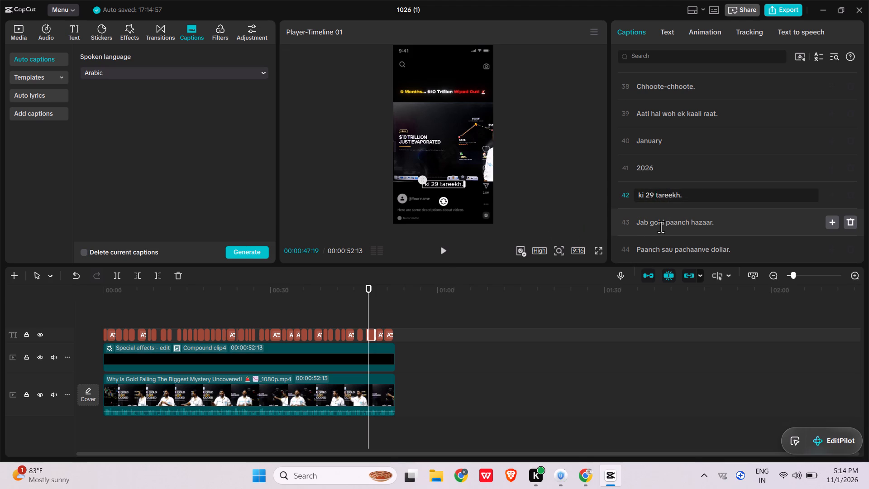
Play through the date captions and replace "paanch hazaar." with "5000" in the "Jab gold" caption.
left_click(445, 255)
scroll(687, 187, "down", 1)
key("space")
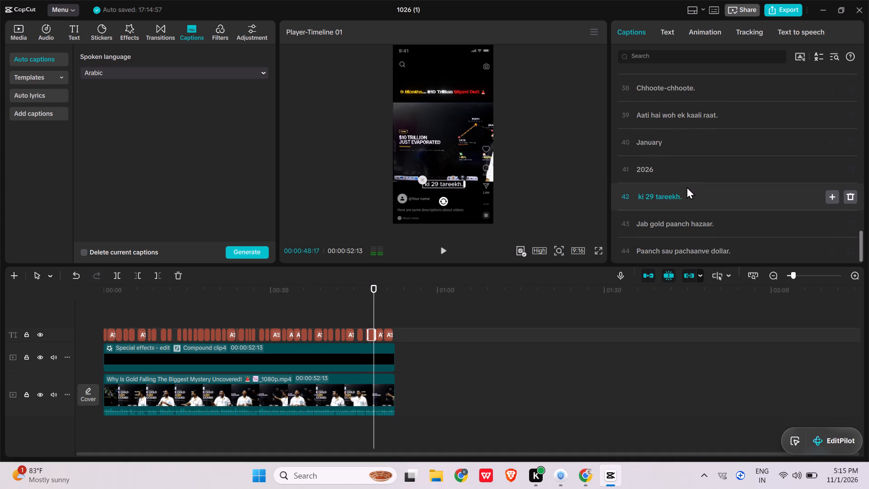
key("space")
scroll(693, 219, "down", 3)
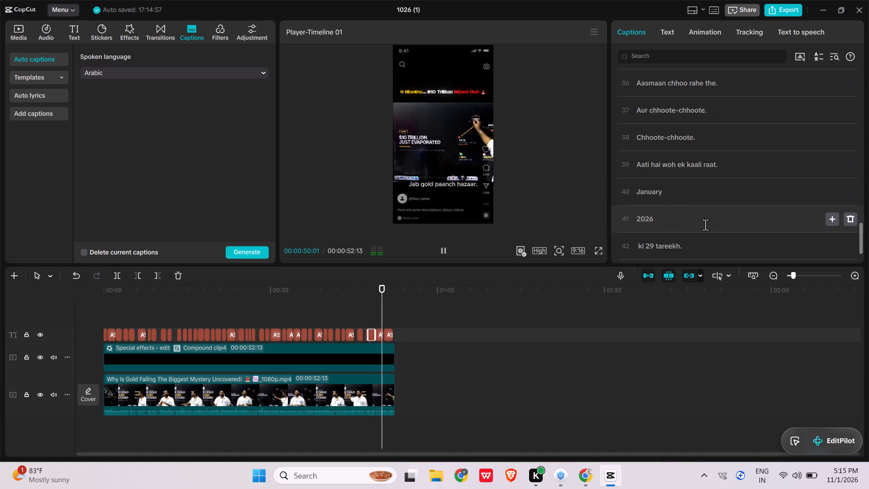
key("space")
scroll(716, 213, "down", 1)
left_click_drag(719, 223, 666, 221)
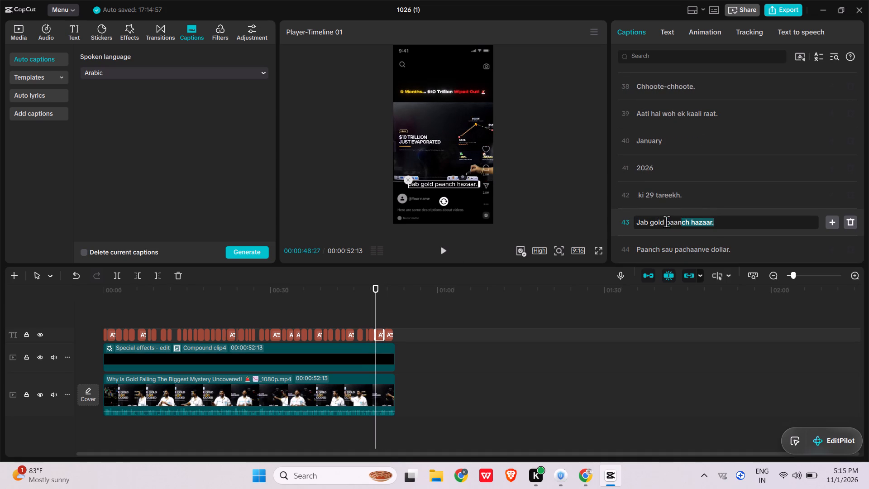
left_click_drag(666, 221, 665, 221)
key("BackSpace")
type("5000")
left_click(584, 219)
Play the last seconds of the short and check how the spoken gold price falls across the final two captions.
key("space")
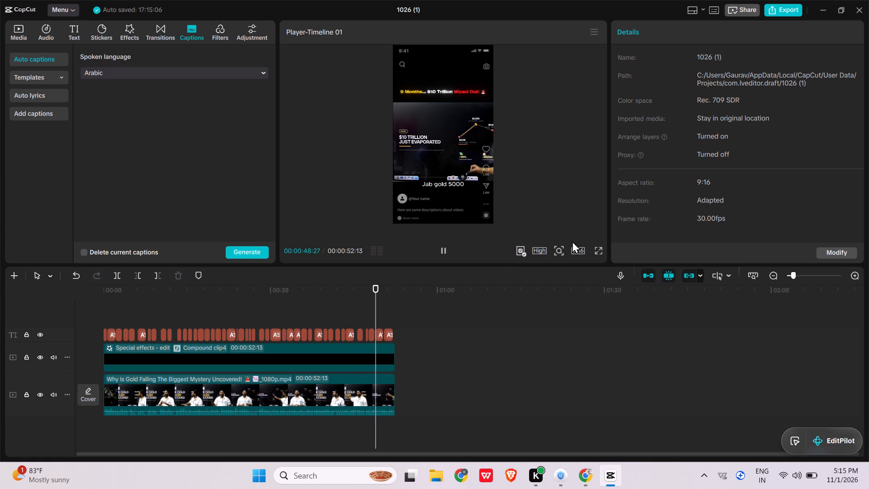
left_click(439, 254)
left_click(441, 252)
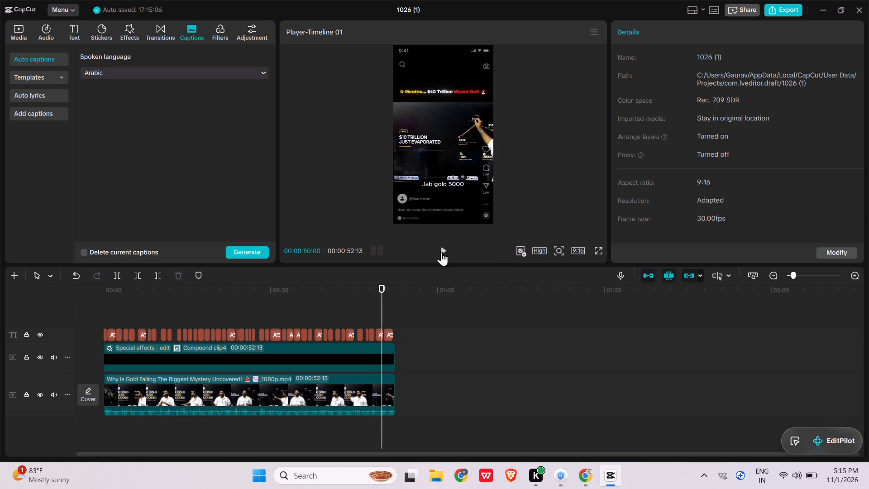
left_click(441, 252)
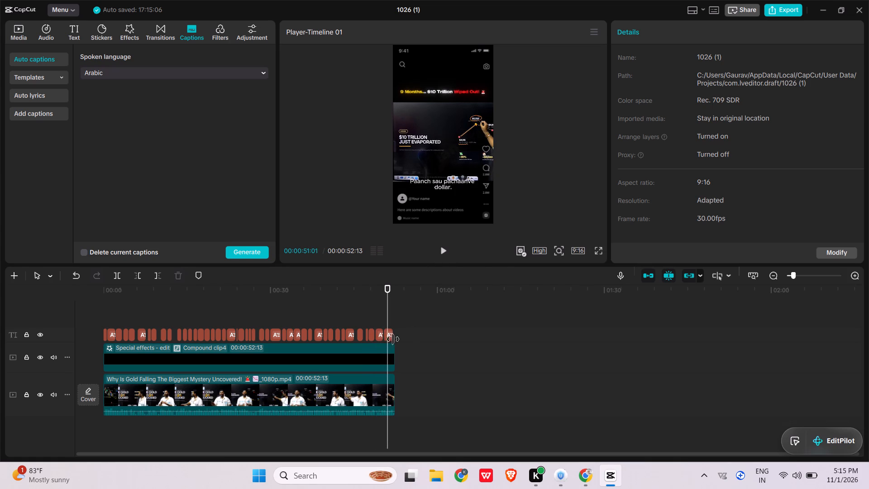
left_click(391, 337)
scroll(709, 226, "down", 4)
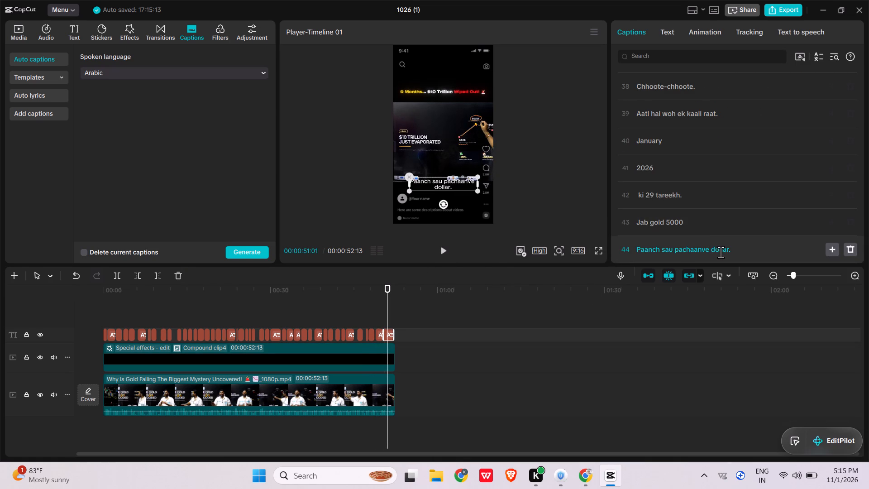
key("space")
scroll(724, 252, "down", 3)
key("space")
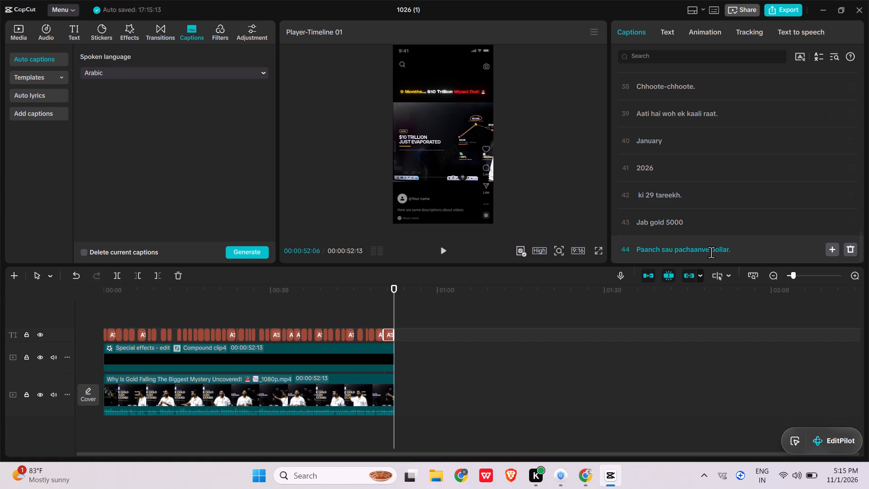
left_click(711, 251)
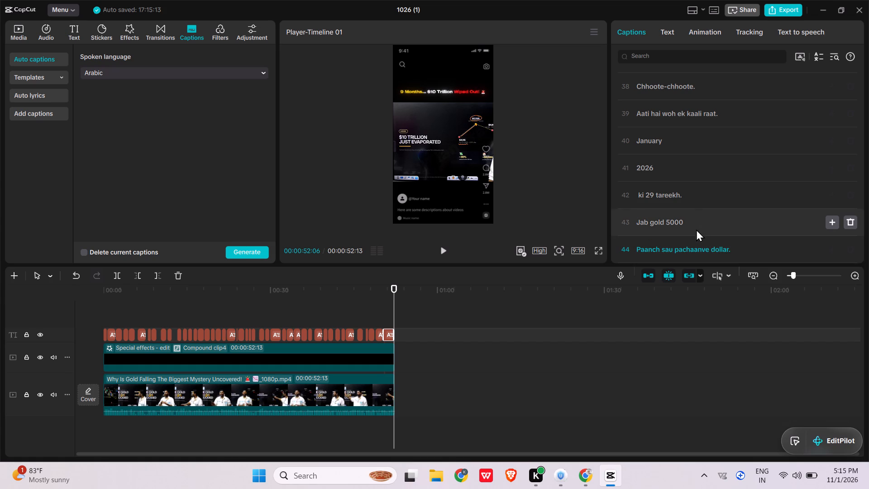
Remove "5000" from the second-to-last caption so only "Jab gold" is left.
left_click_drag(685, 222, 666, 222)
key("BackSpace")
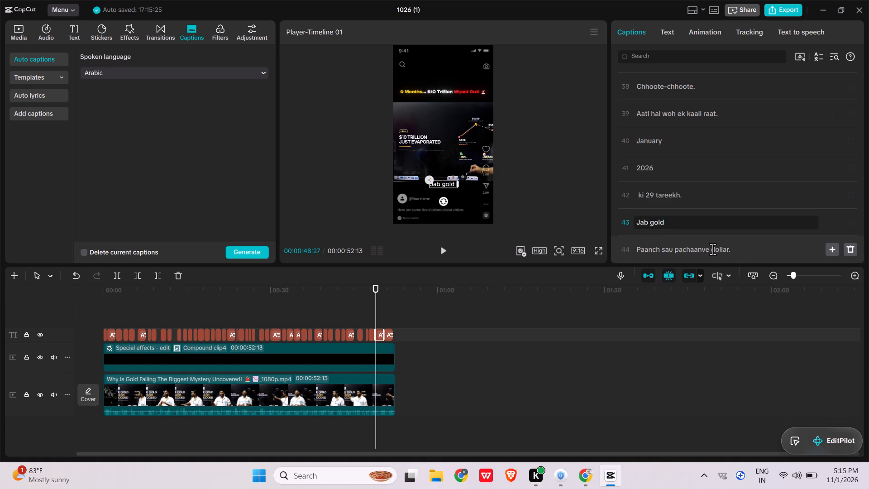
Replace "Paanch sau pachaanve" in the last caption with "5595", checking the price against the slide in the full-screen preview.
left_click_drag(710, 250, 613, 240)
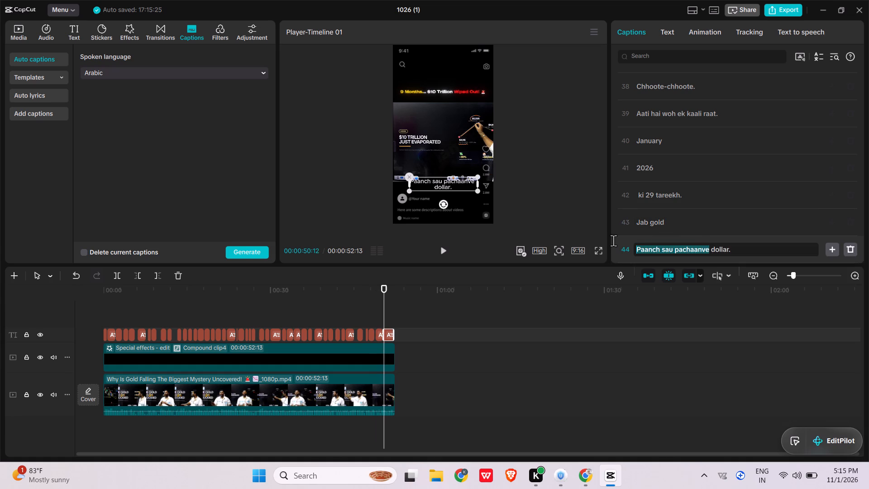
left_click_drag(613, 240, 613, 240)
key("BackSpace")
type("5555")
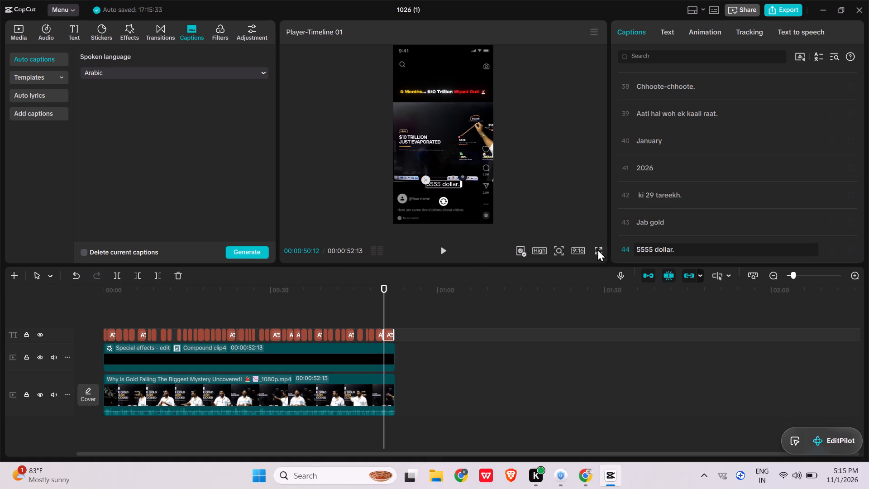
left_click(597, 249)
left_click(581, 441)
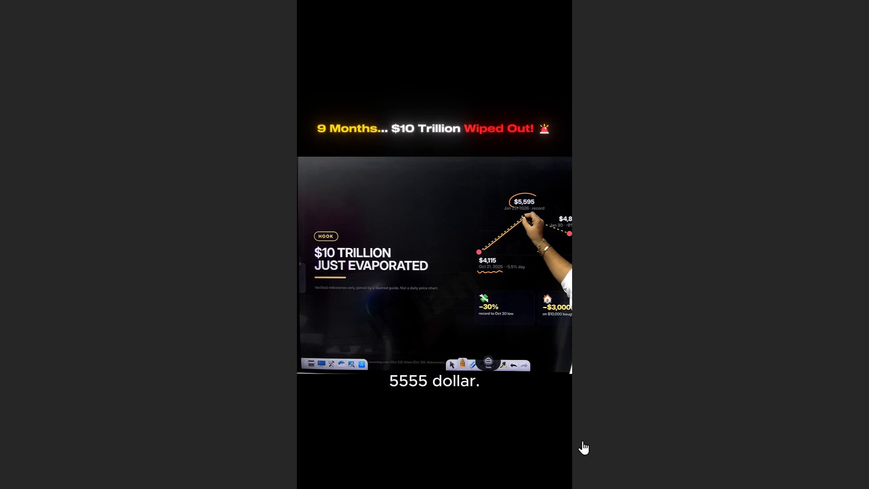
left_click(653, 249)
key("BackSpace")
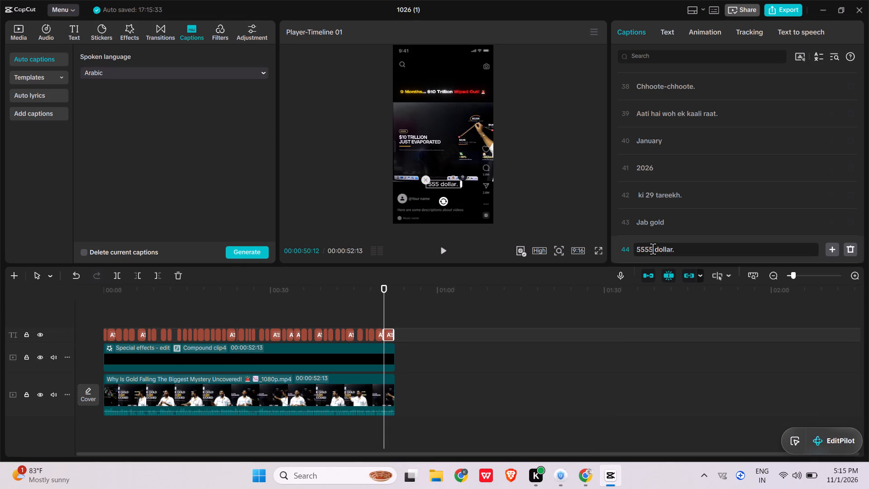
key("BackSpace")
type("95")
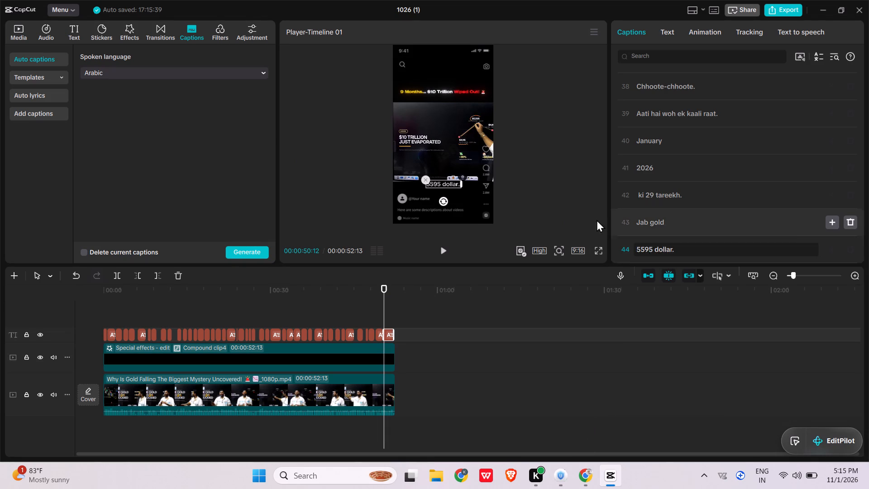
left_click(563, 217)
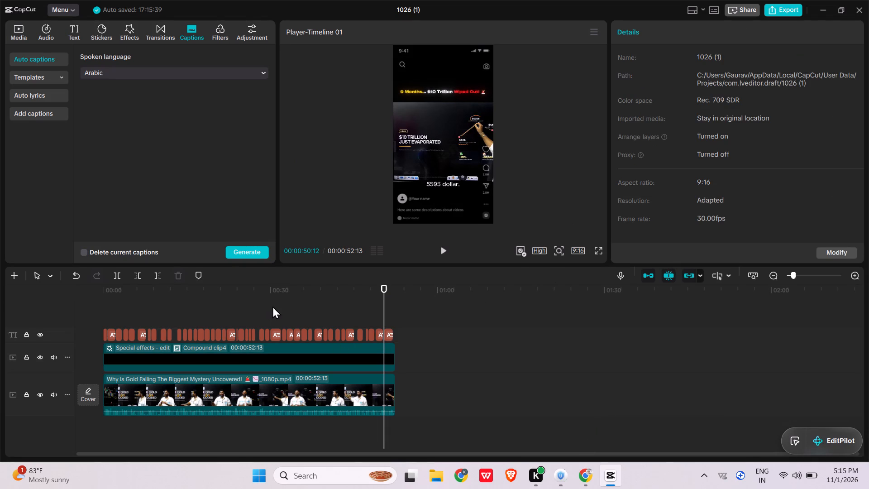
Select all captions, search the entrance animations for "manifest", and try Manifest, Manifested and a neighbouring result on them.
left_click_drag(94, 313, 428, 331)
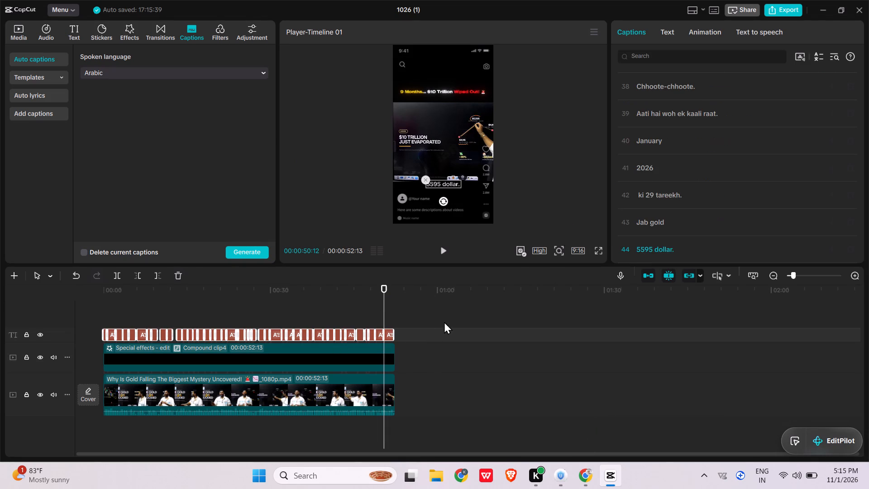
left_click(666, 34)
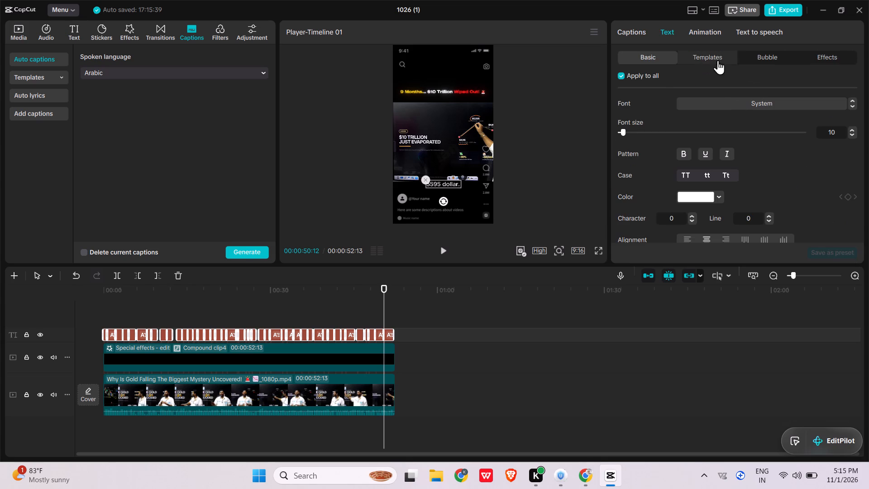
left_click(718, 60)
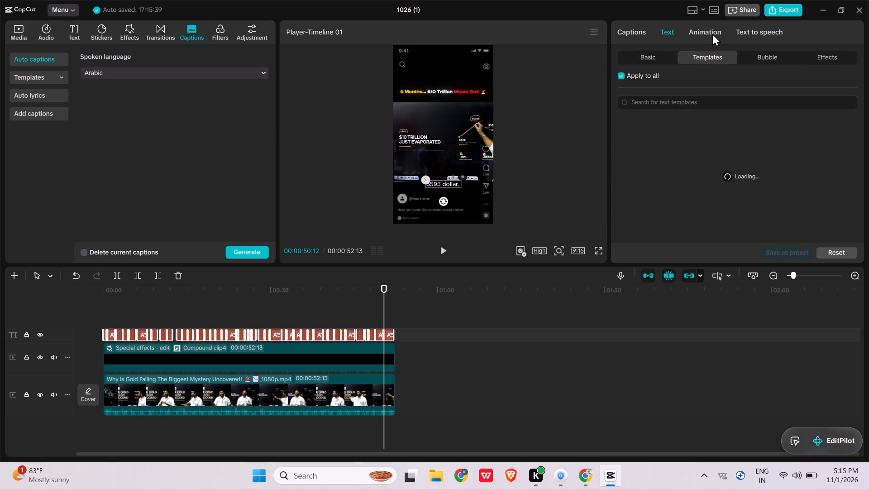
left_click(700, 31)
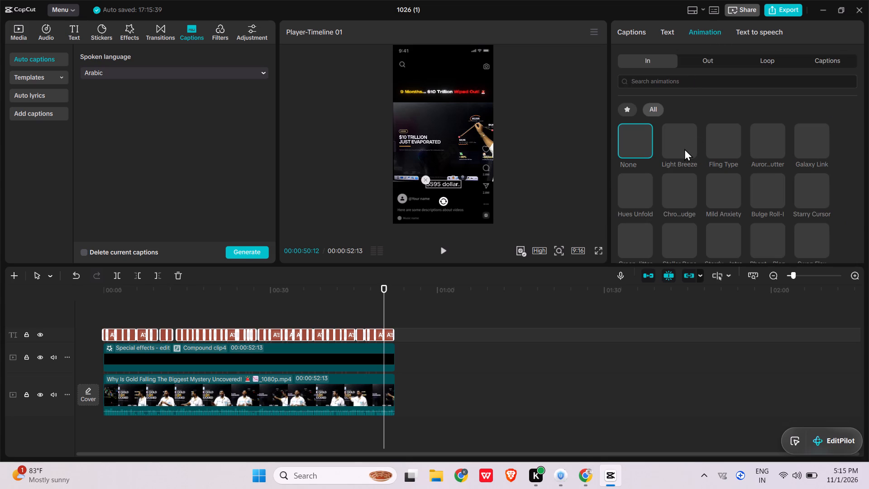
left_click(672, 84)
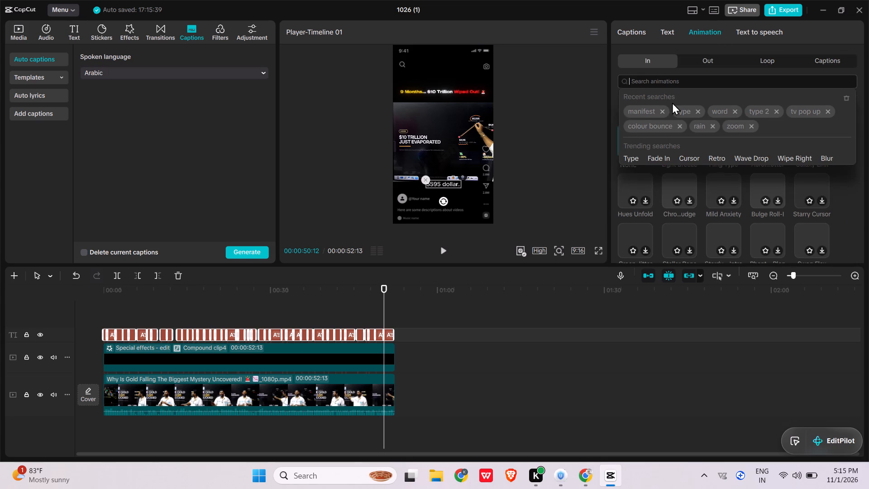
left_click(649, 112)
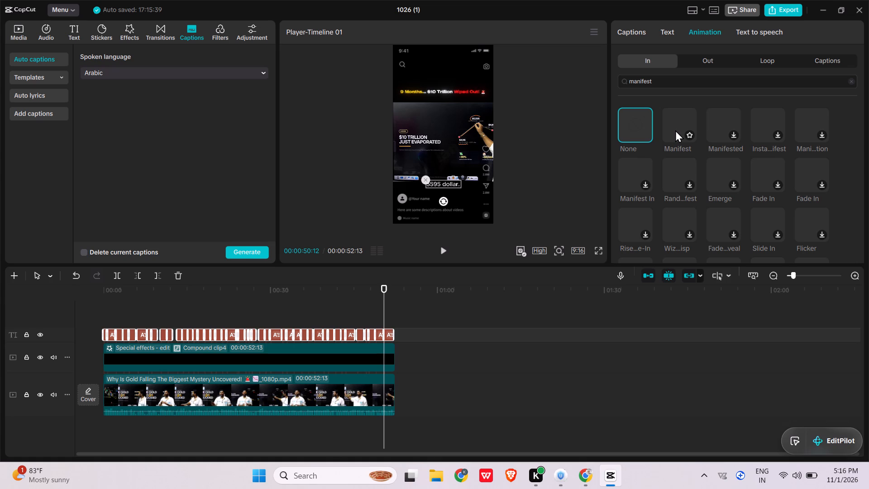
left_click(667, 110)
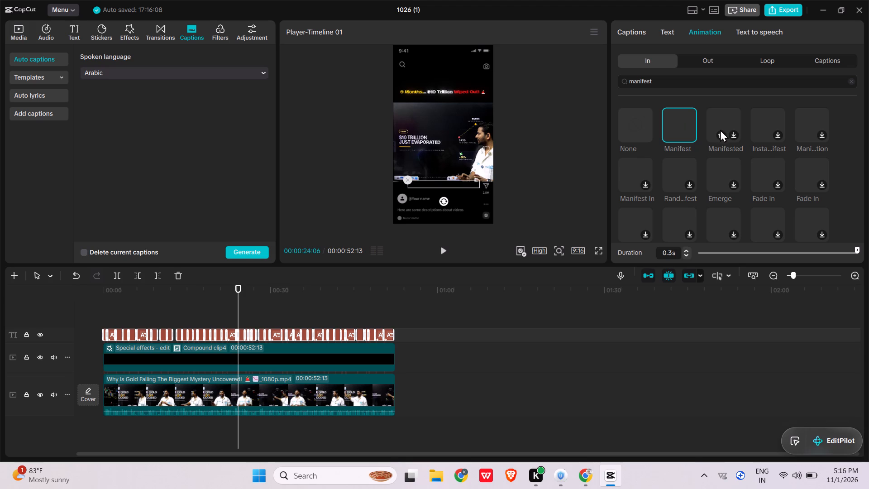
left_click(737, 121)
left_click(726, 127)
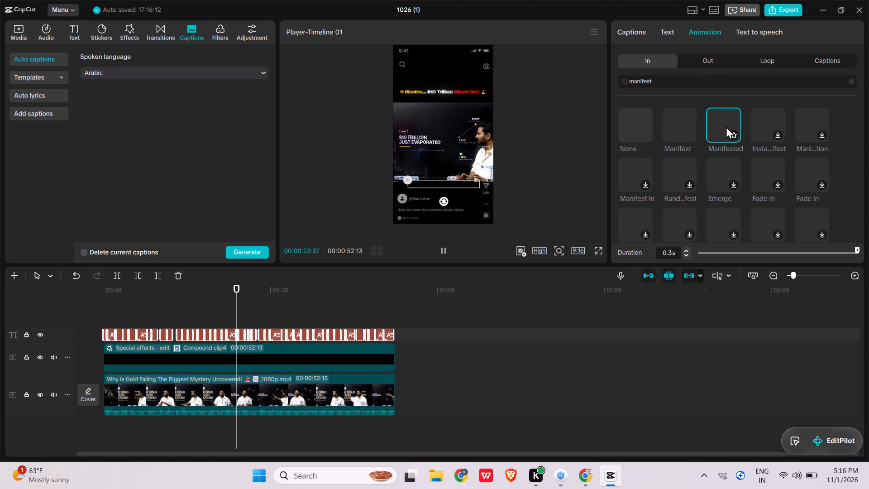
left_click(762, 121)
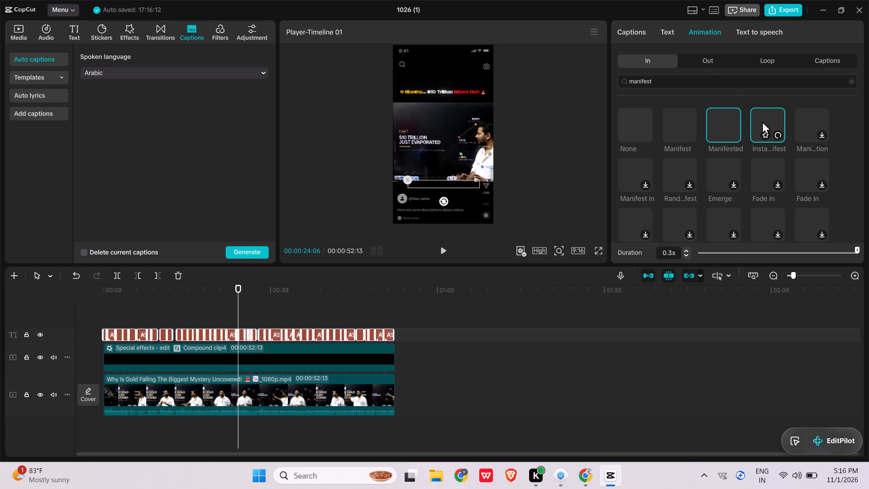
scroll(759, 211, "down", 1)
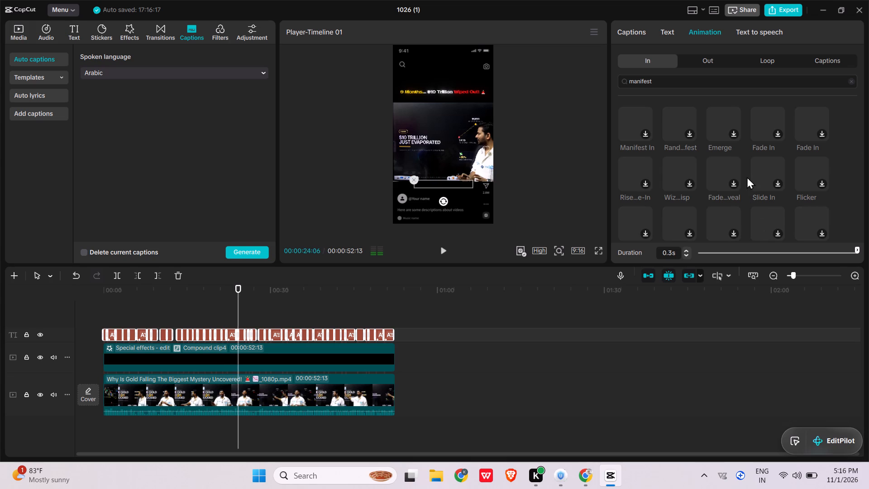
Search the entrance animations for "type 2" and apply Type 2 to all the selected captions.
left_click(850, 81)
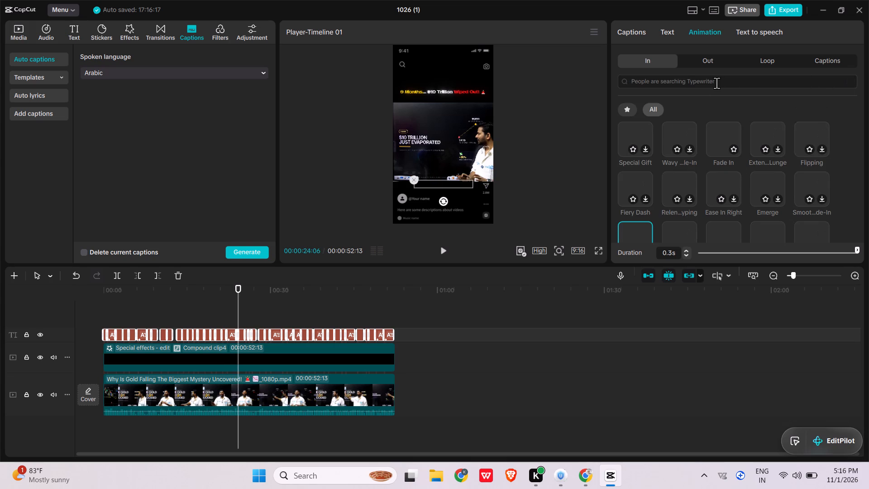
left_click(716, 83)
left_click(756, 107)
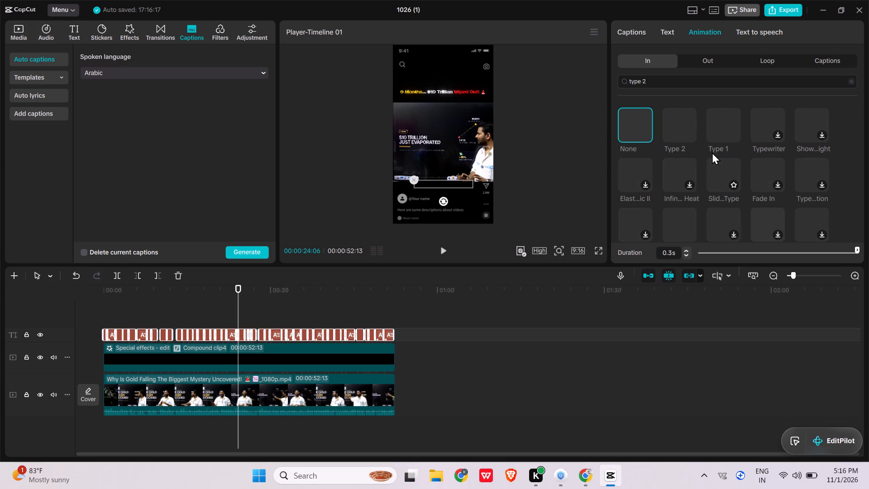
left_click(676, 129)
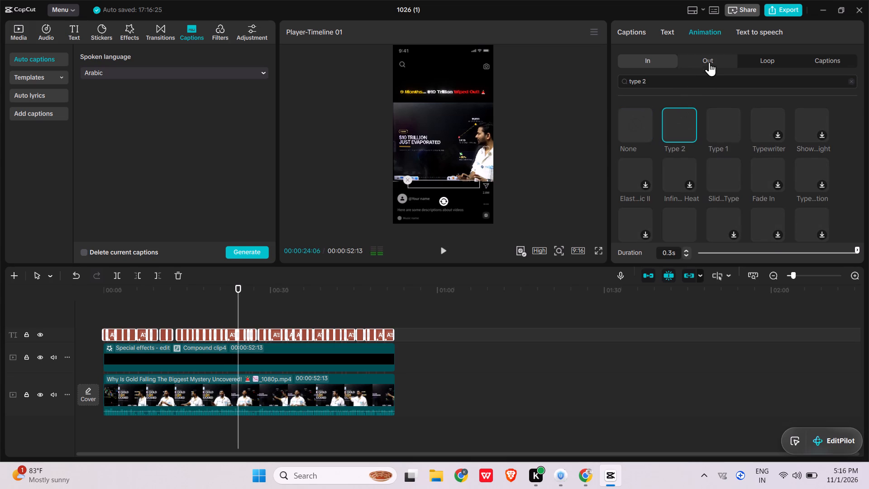
Apply the Fade Out exit animation to all the selected captions.
left_click(709, 62)
left_click(675, 136)
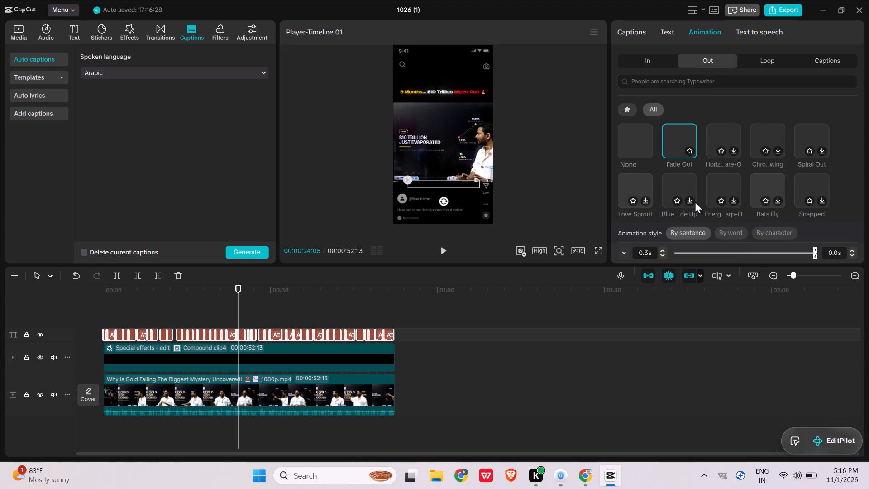
Set the captions' entrance animation to 0.2 s and exit animation to 0.1 s, and check them in full-screen playback.
left_click(749, 253)
left_click_drag(785, 251, 754, 253)
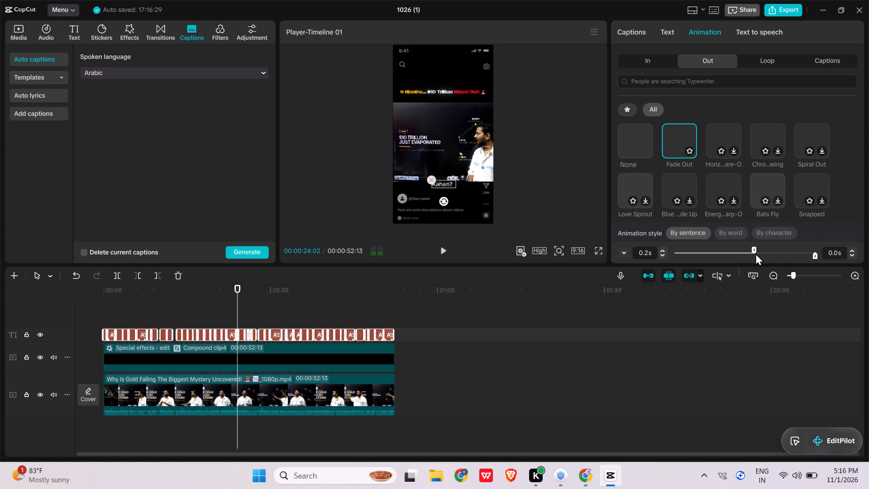
left_click(785, 251)
left_click_drag(802, 251, 718, 245)
left_click_drag(721, 245, 731, 246)
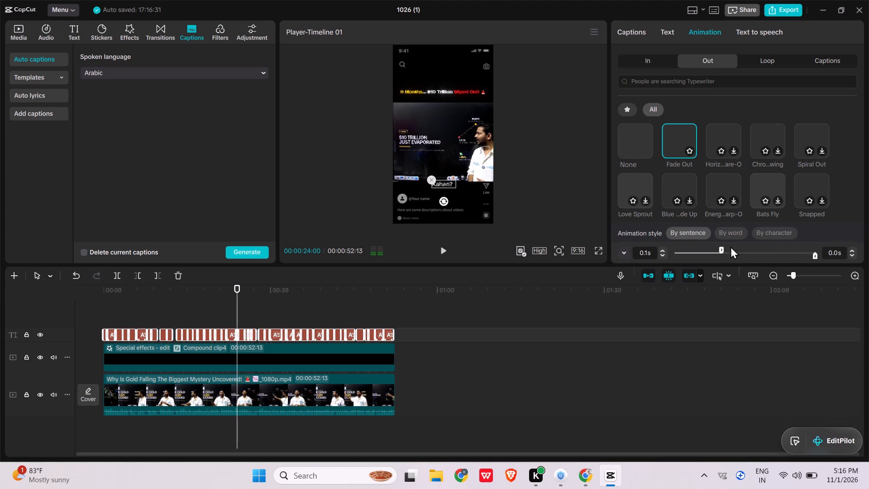
left_click_drag(731, 246, 735, 248)
left_click(663, 249)
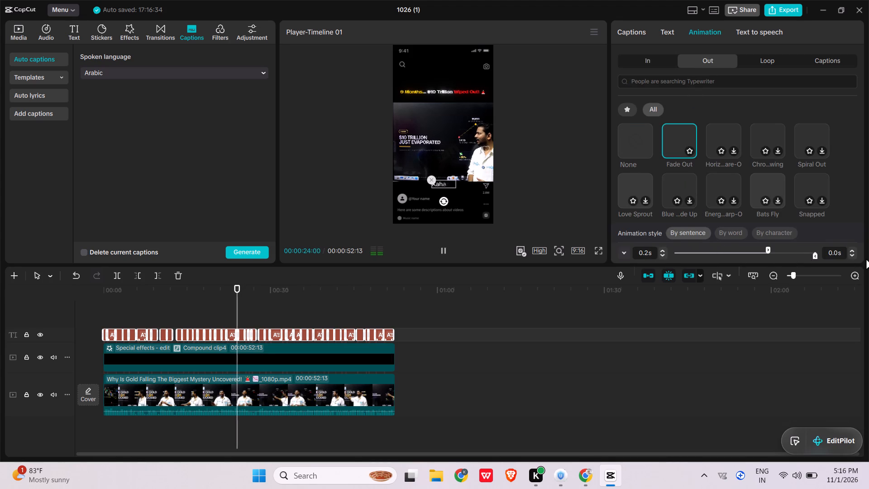
left_click(852, 250)
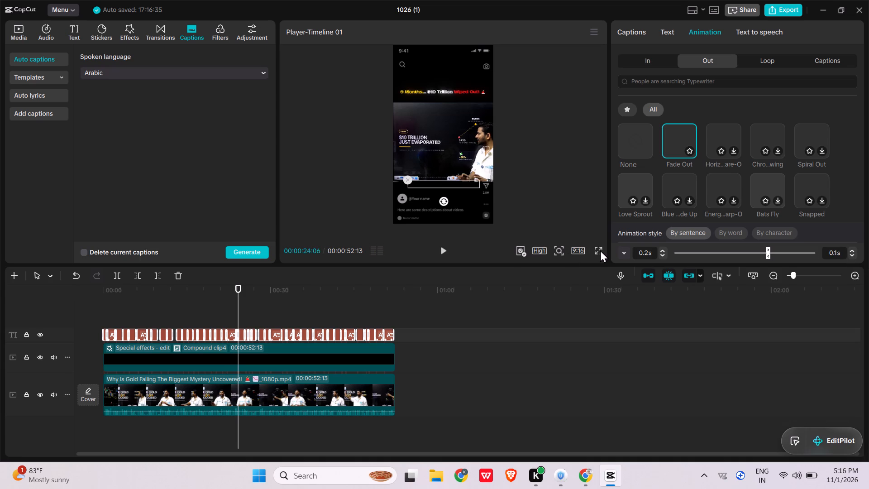
left_click(600, 250)
key("space")
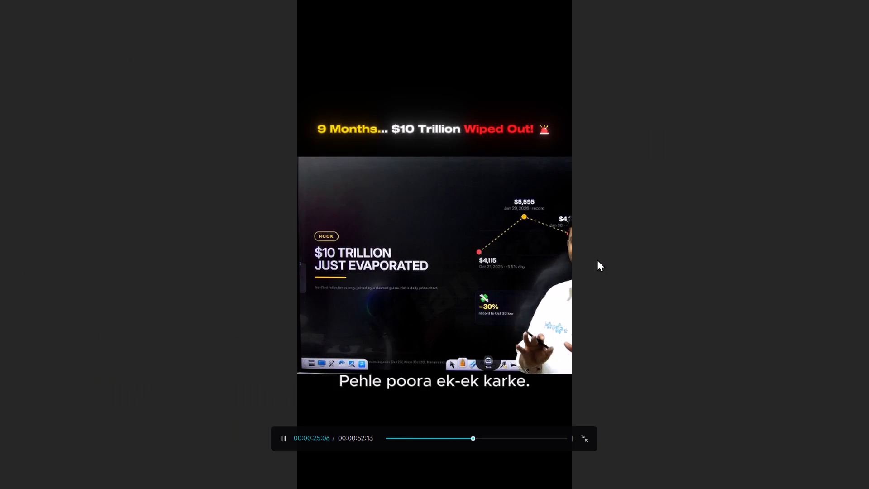
key("space")
double_click(590, 439)
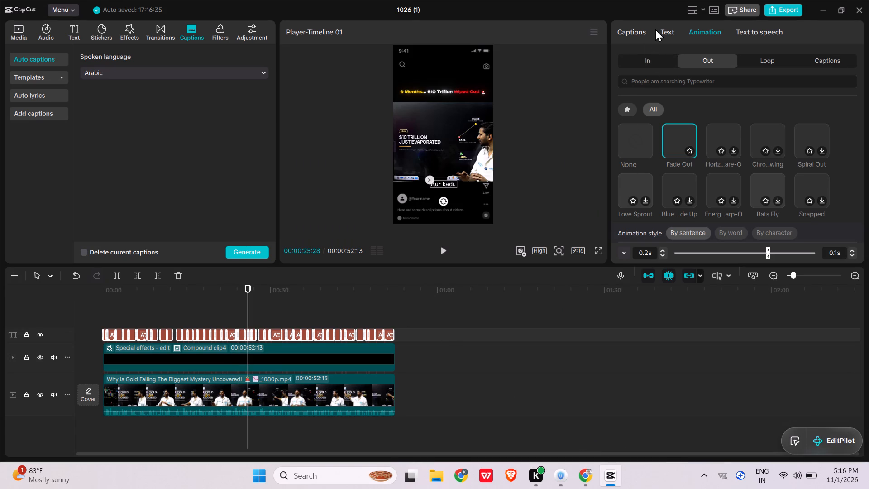
Change the font of all captions to ComicSans and move them up over the lower edge of the video picture.
left_click(661, 28)
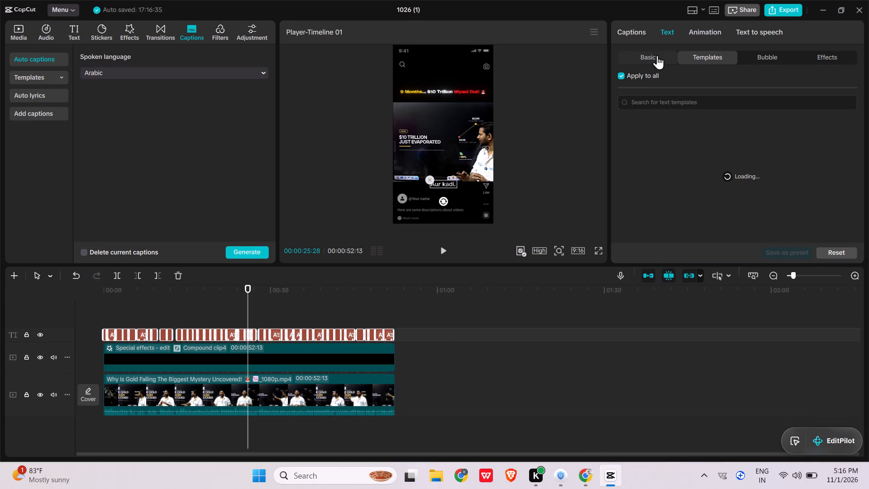
left_click(657, 55)
left_click(746, 107)
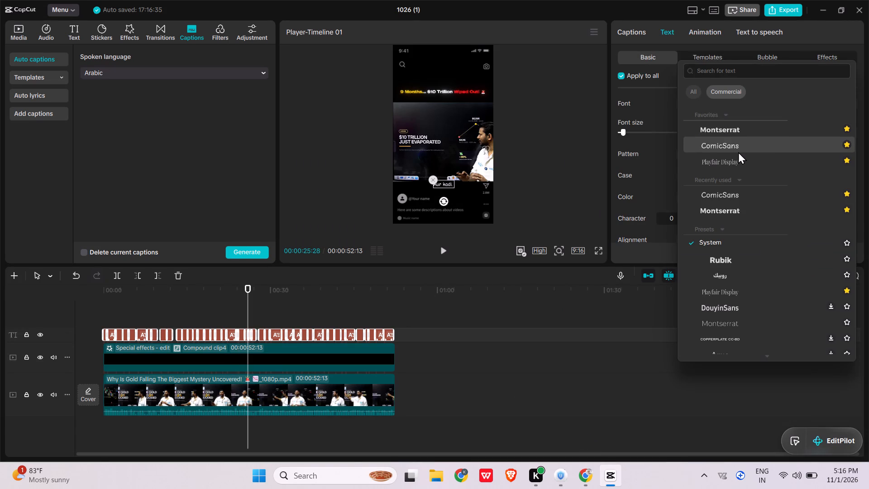
left_click(738, 152)
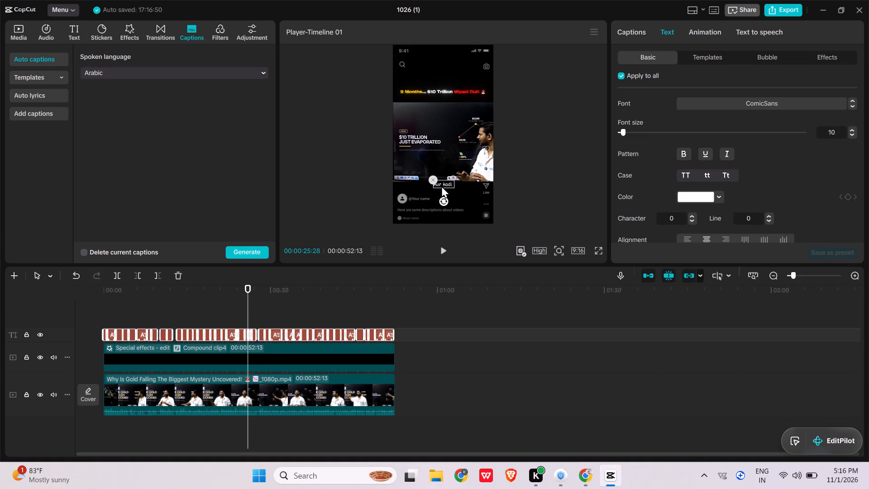
left_click_drag(445, 182, 444, 167)
Switch all captions to title case and apply the white preset style with a dark outline beside the yellow one.
left_click(724, 173)
scroll(727, 173, "down", 1)
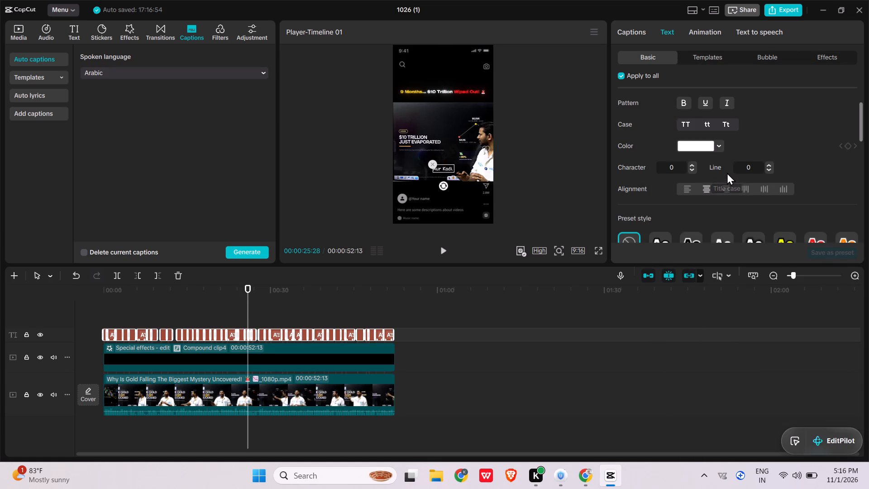
scroll(727, 173, "down", 1)
left_click(722, 191)
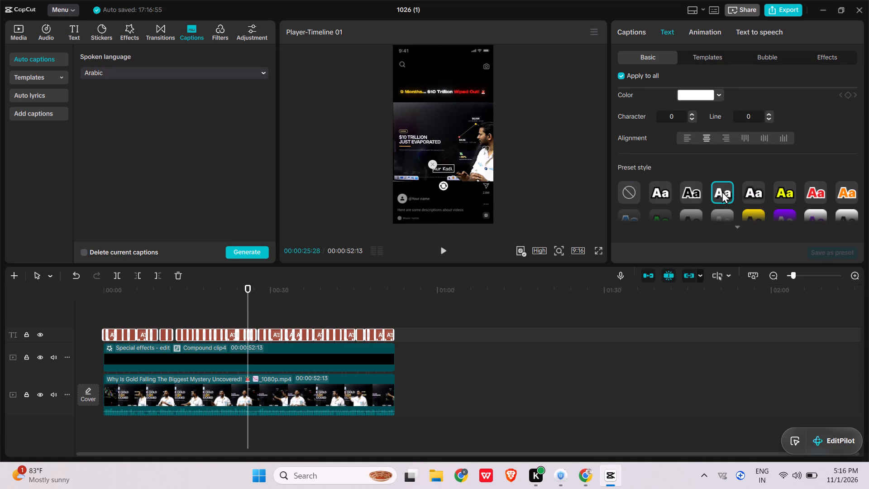
left_click(758, 195)
scroll(758, 195, "down", 1)
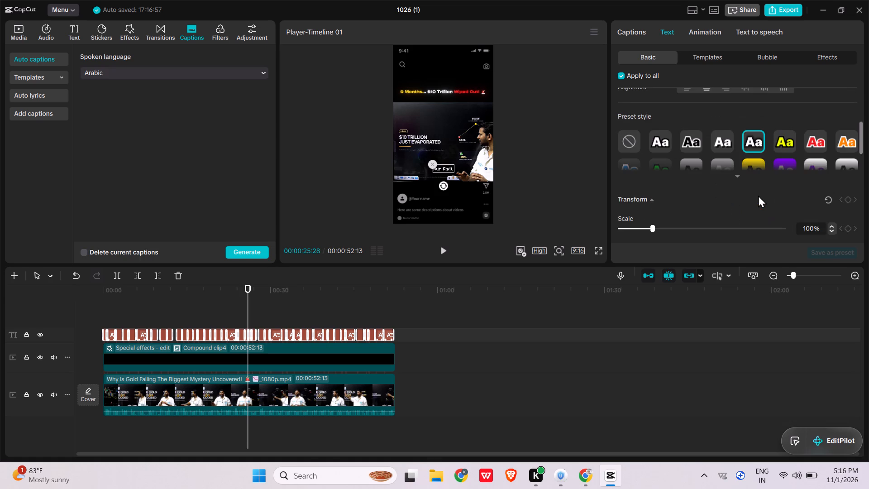
Color all captions bright red from the saved color swatches and check them in full-screen playback.
scroll(758, 195, "up", 2)
left_click(717, 146)
left_click_drag(715, 182, 716, 182)
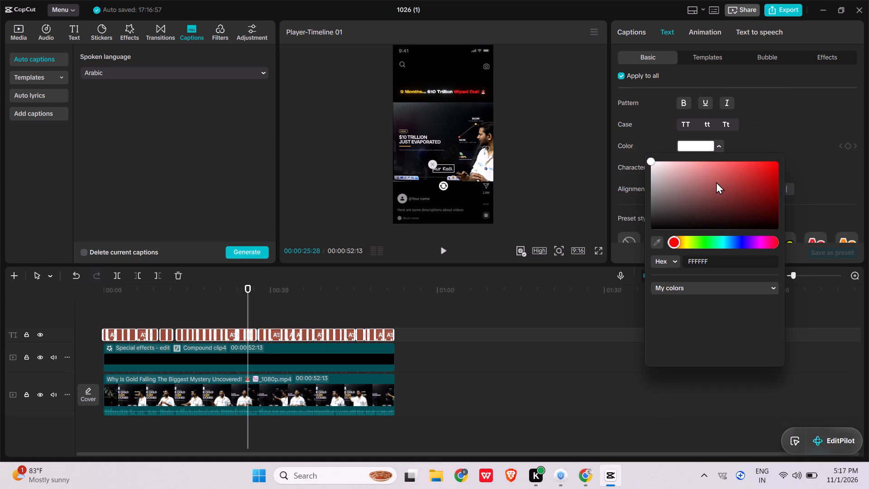
left_click_drag(716, 182, 762, 158)
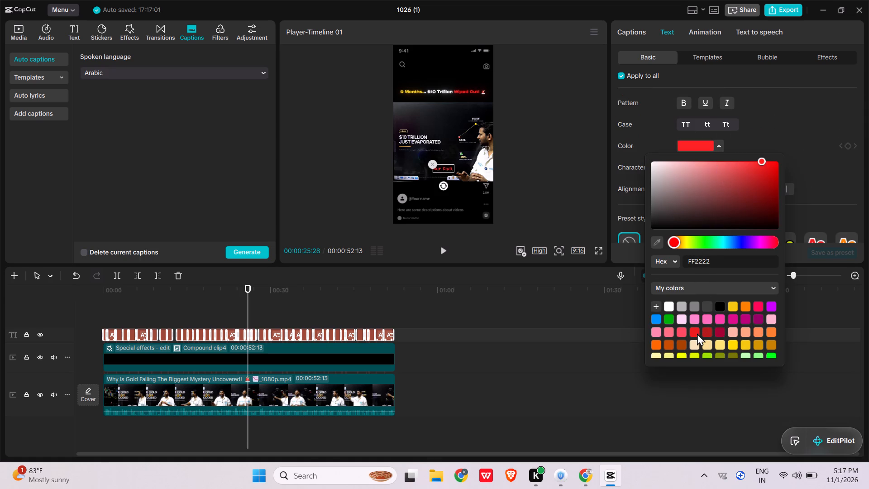
left_click(697, 333)
left_click(582, 181)
left_click(597, 251)
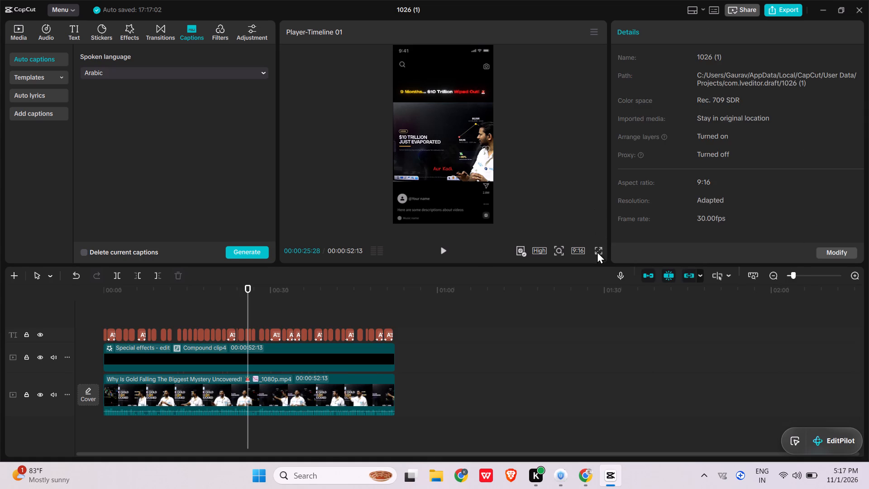
key("space")
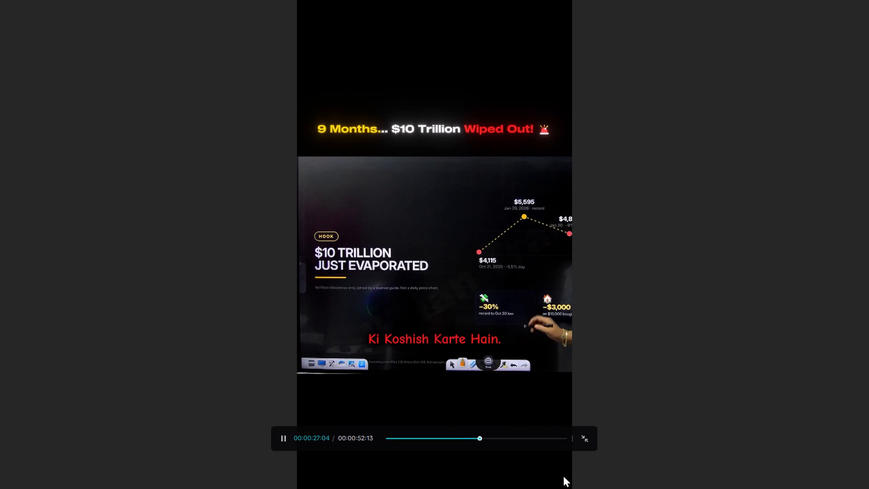
key("space")
left_click(585, 434)
Select all captions on the timeline and combine them into one compound clip.
right_click_drag(388, 293, 198, 279)
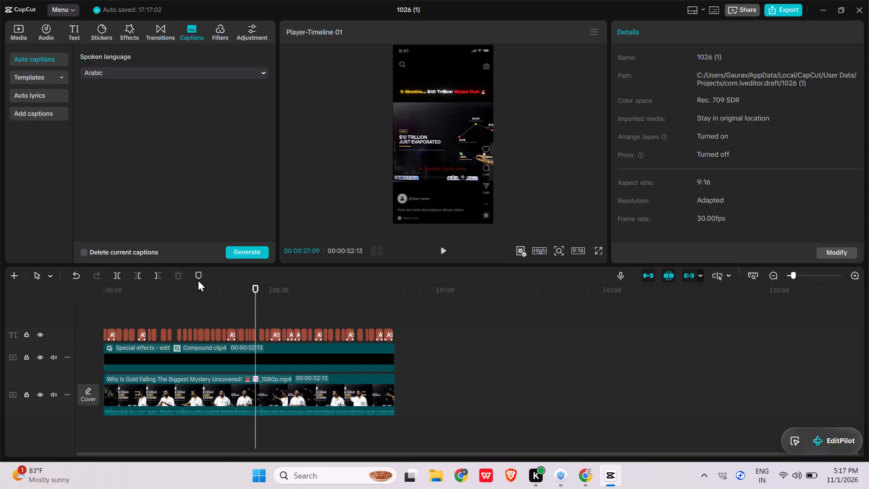
right_click_drag(198, 279, 192, 286)
left_click_drag(95, 312, 401, 335)
left_click_drag(401, 335, 402, 335)
right_click(390, 335)
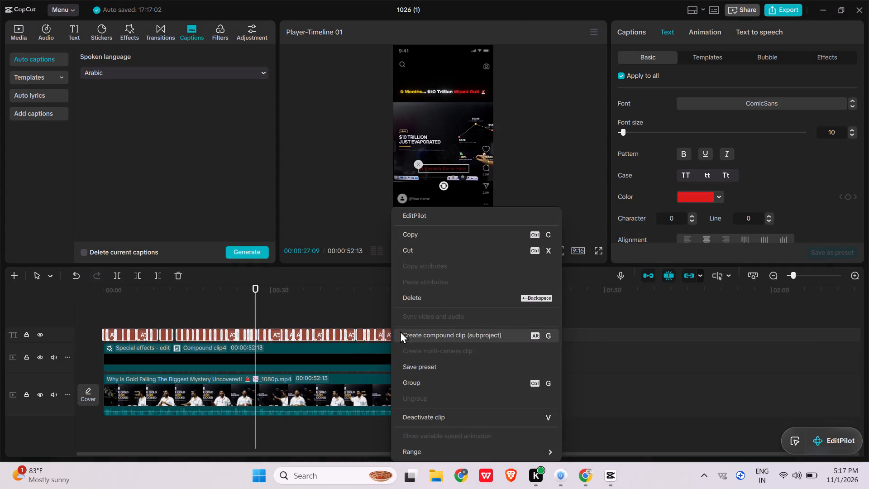
left_click(401, 331)
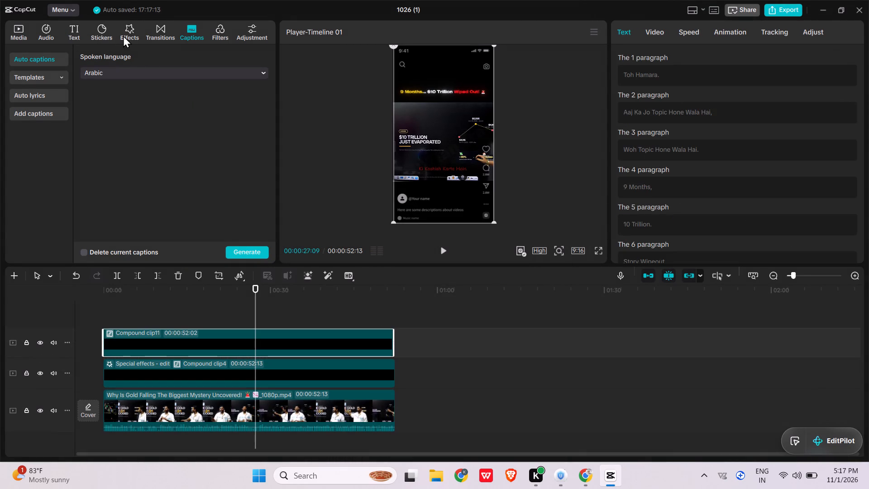
Add the favorite Glow 2 effect to the captions compound clip with Glow 33 and Size 29, and play it back from the start.
left_click(124, 35)
left_click(60, 59)
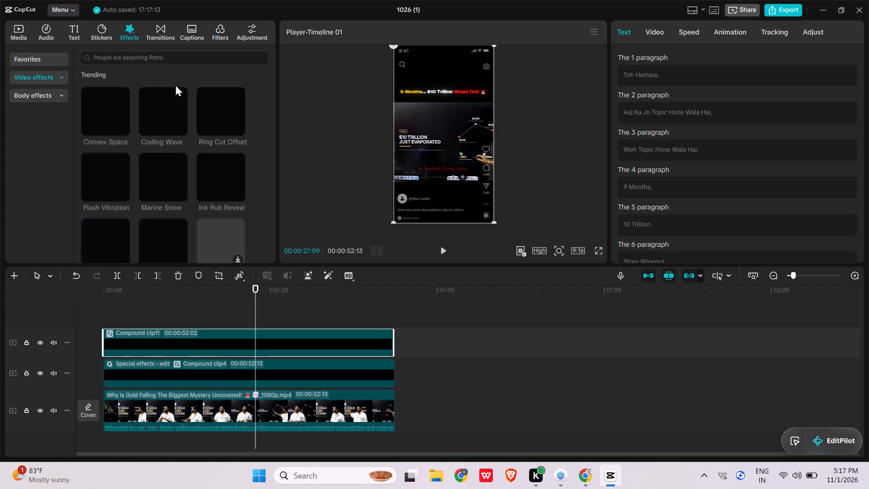
left_click(36, 57)
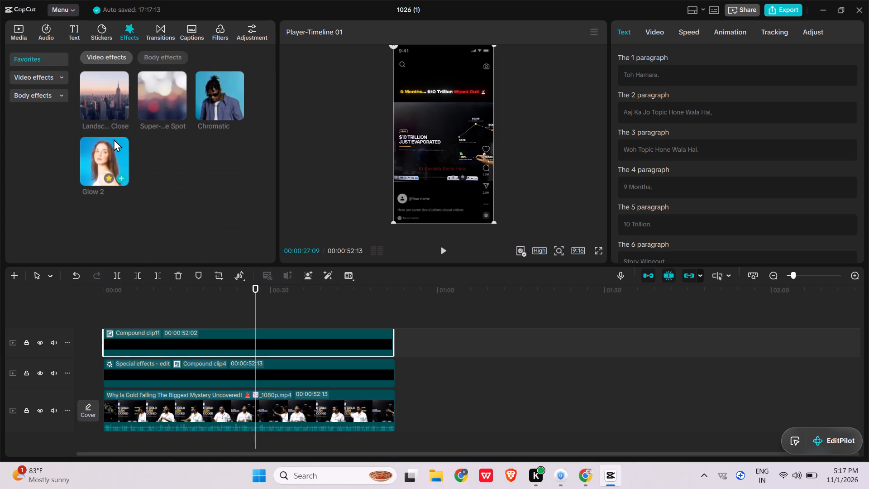
left_click_drag(113, 141, 222, 348)
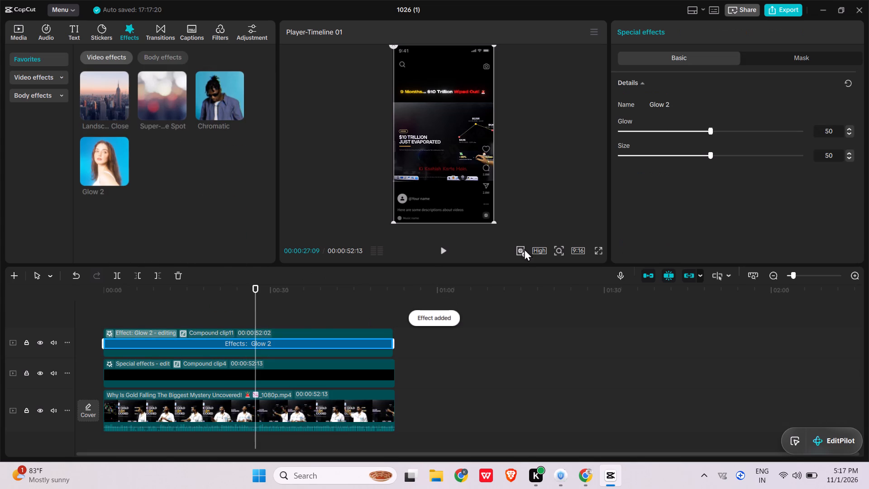
left_click(672, 158)
left_click(680, 128)
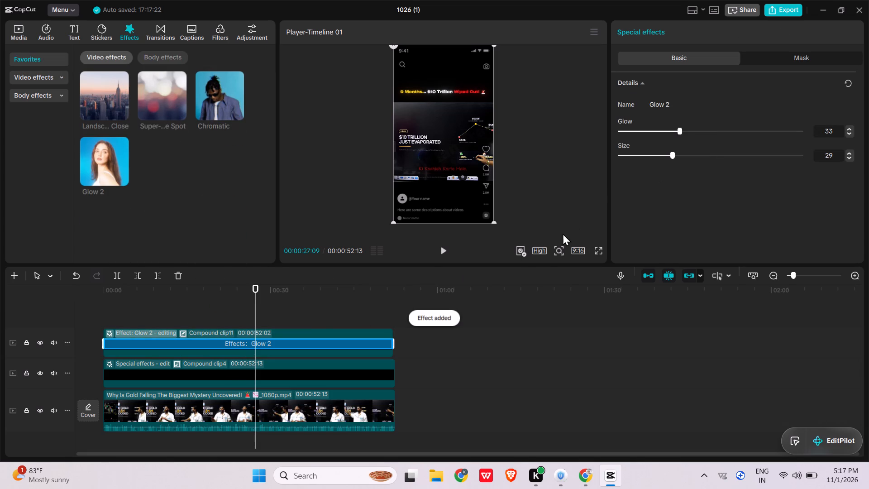
key("space")
left_click(481, 294)
key("space")
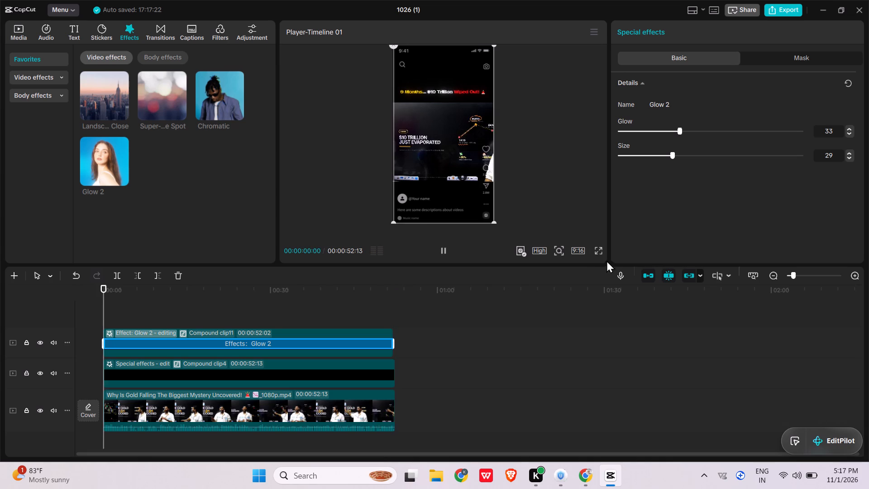
left_click(600, 251)
key("space")
left_click(584, 434)
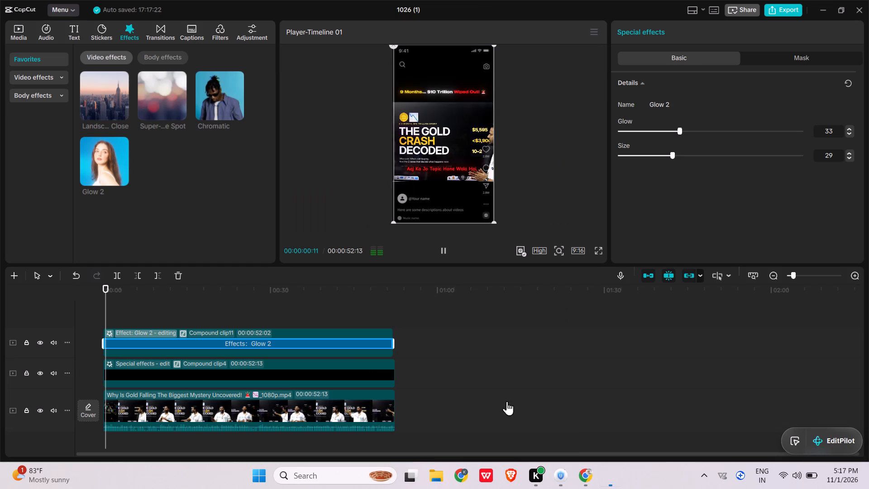
Audition the imported audio tracks and add "VEKI VEKI - Slowed" to the timeline as background music.
left_click(77, 34)
left_click(31, 34)
double_click(44, 34)
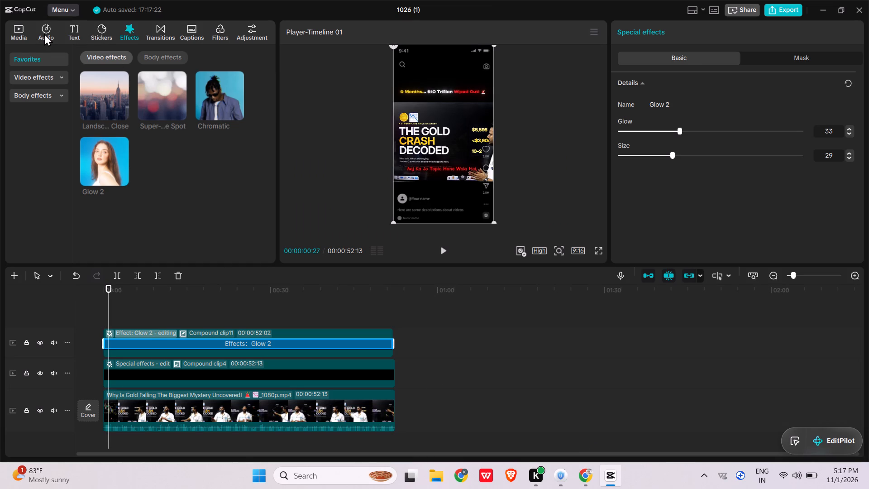
left_click(46, 64)
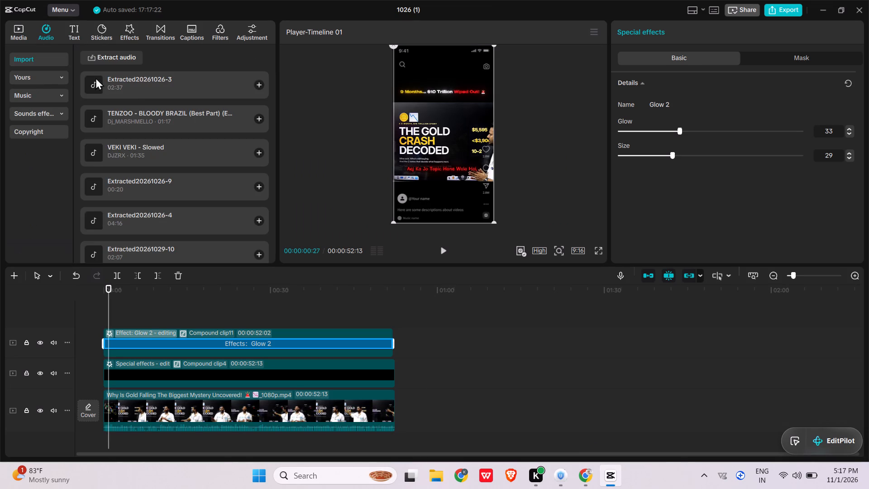
left_click(132, 90)
left_click(192, 122)
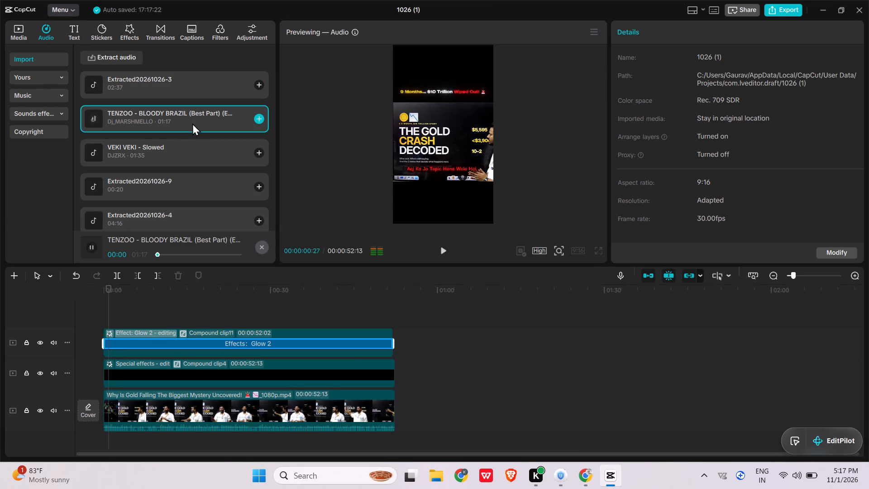
left_click(186, 151)
left_click(183, 184)
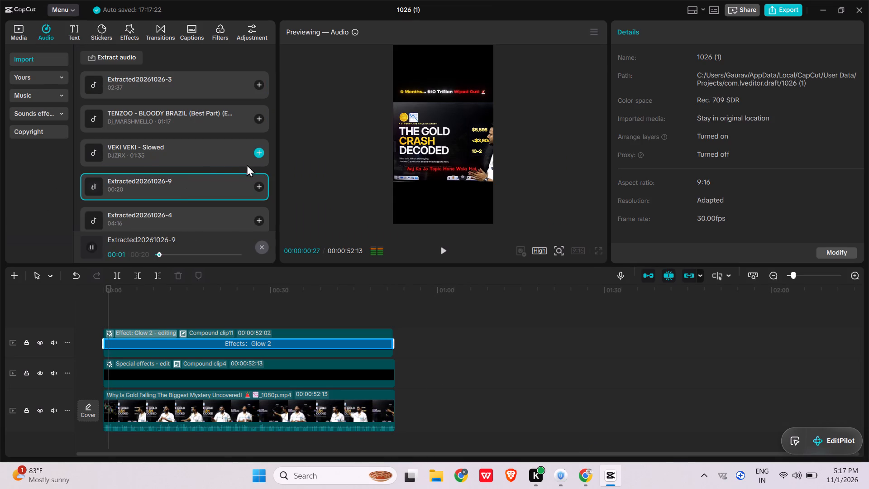
left_click(260, 152)
Move the music track to the start of the timeline and trim its end to match the video's end.
scroll(260, 152, "down", 1)
left_click_drag(468, 426, 389, 426)
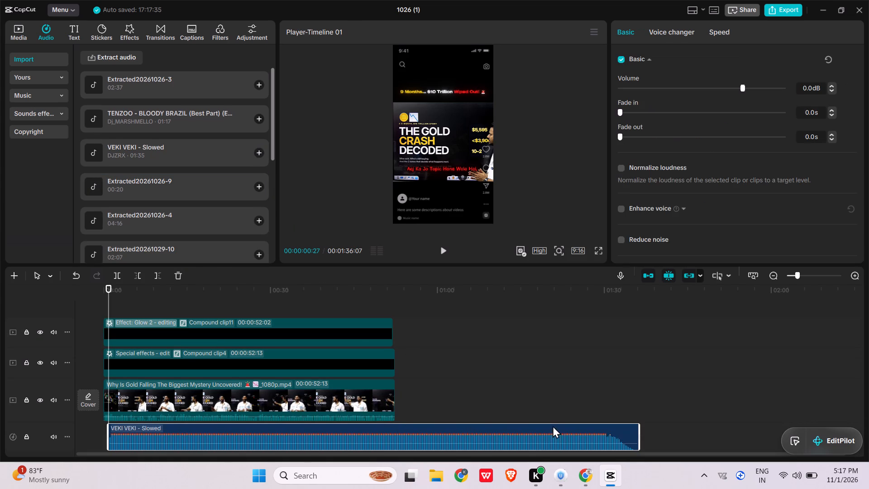
left_click_drag(541, 433, 484, 433)
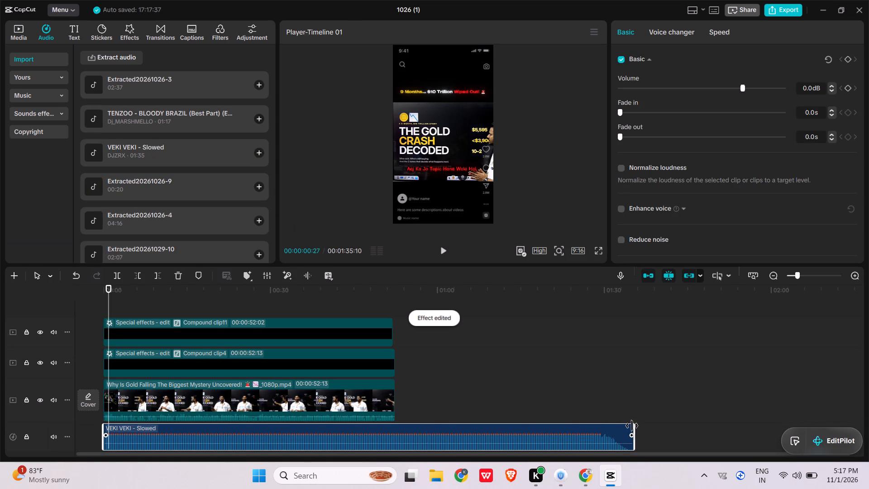
left_click_drag(633, 426, 393, 406)
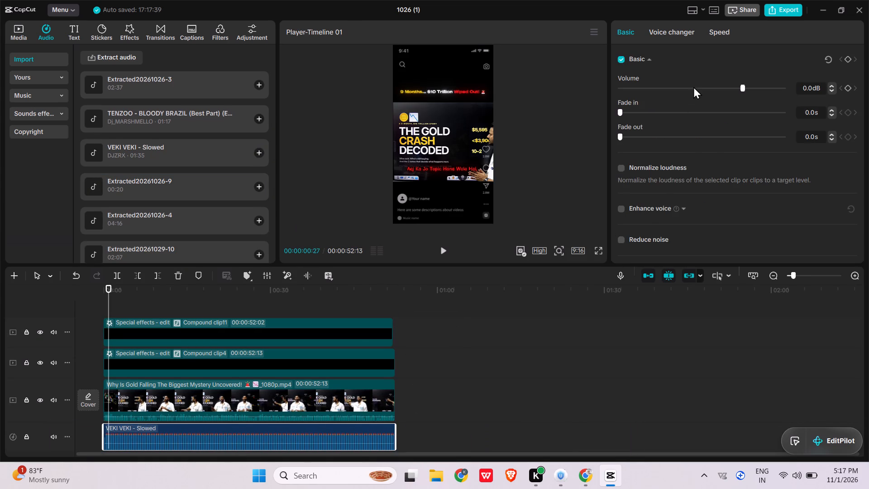
Lower the music track's volume to -17.0 dB while listening to the playback.
left_click(693, 86)
key("space")
left_click(705, 90)
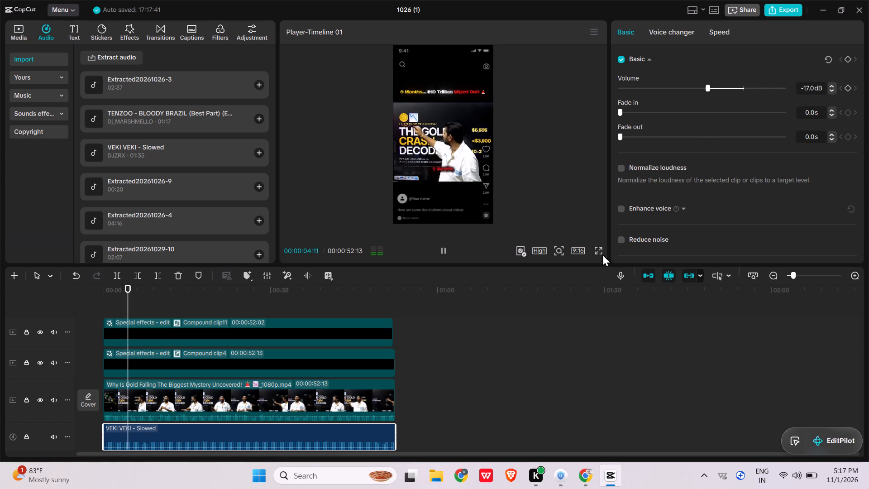
scroll(390, 333, "up", 4)
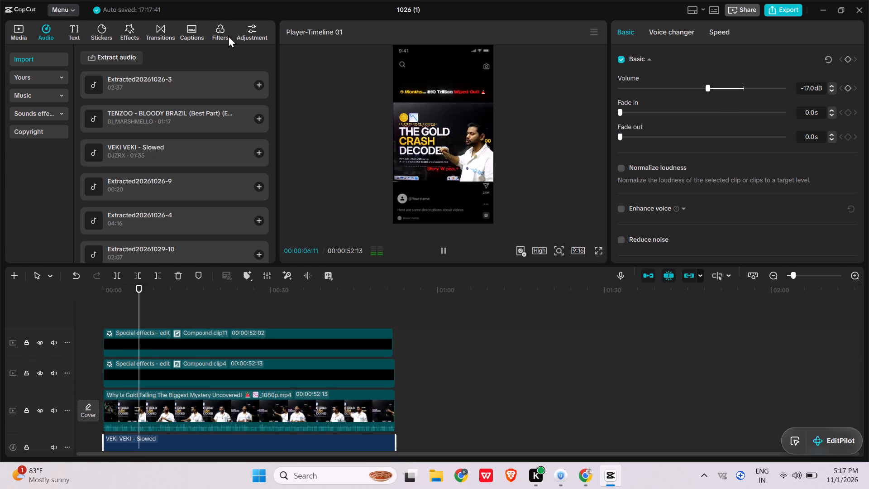
Add the favorite Clear II filter above the captions, stretch it over the whole video, and preview the result in full screen.
left_click(228, 35)
left_click(57, 57)
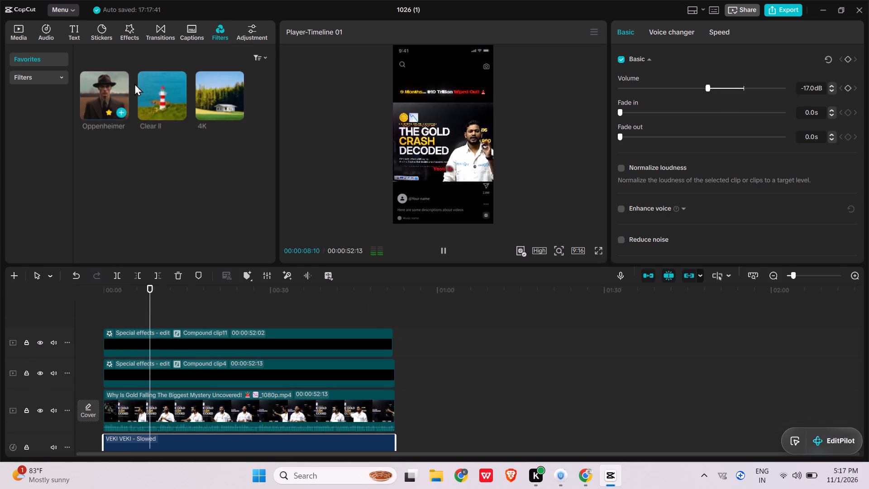
left_click_drag(164, 92, 67, 304)
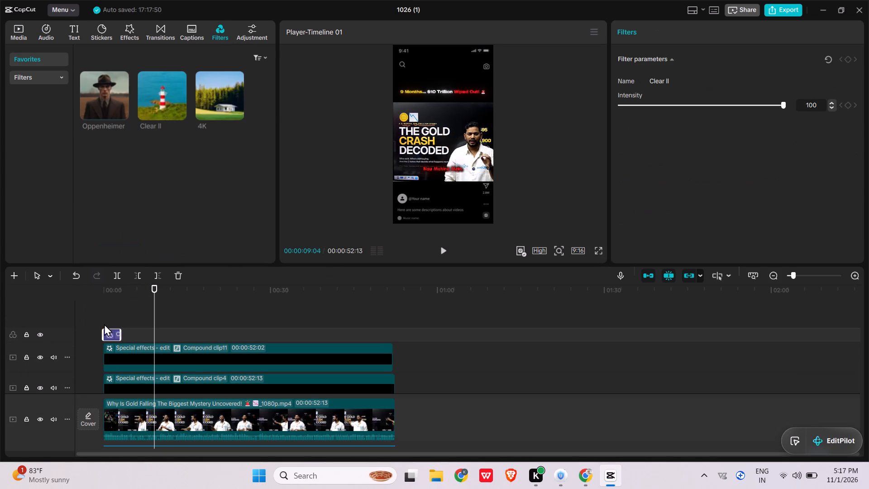
left_click_drag(120, 331, 395, 346)
key("space")
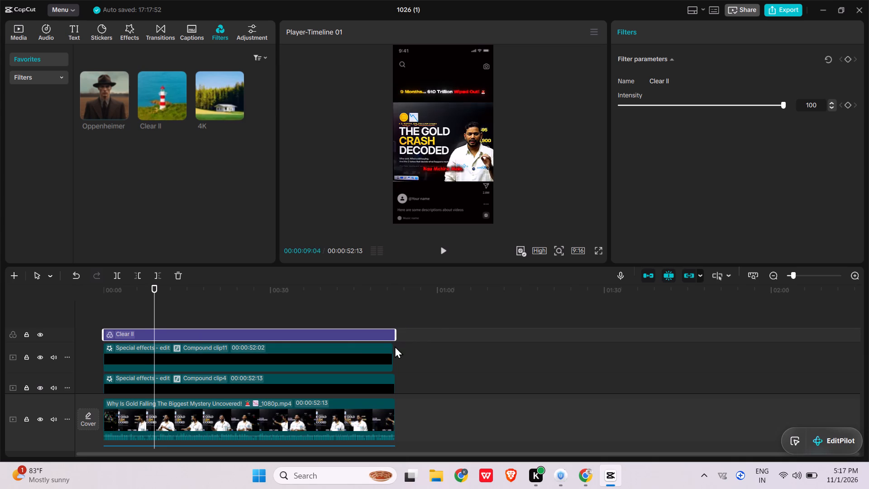
left_click(597, 245)
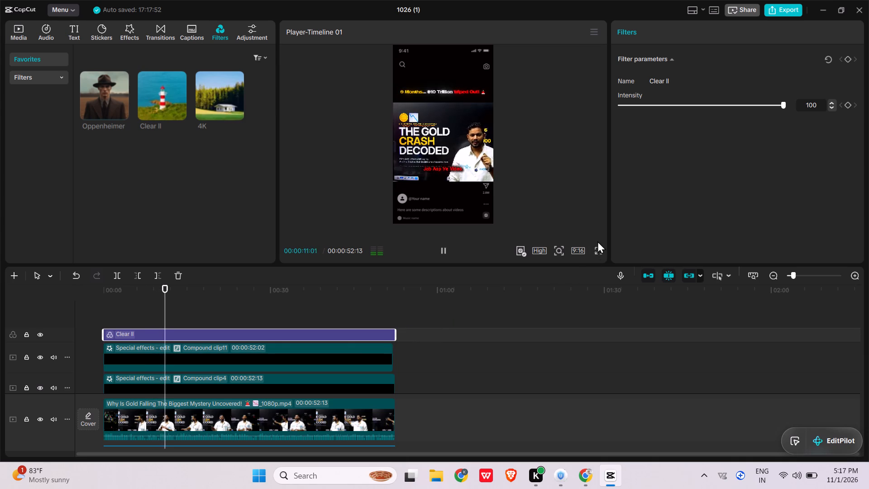
left_click(597, 249)
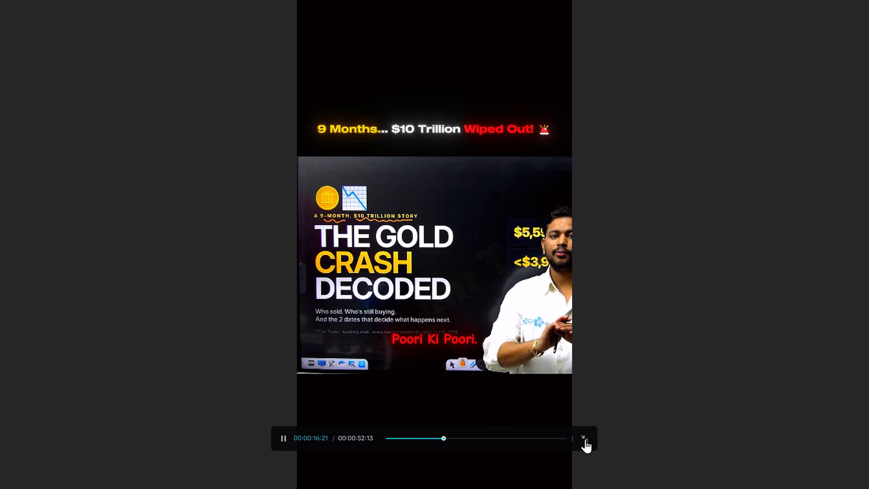
left_click(585, 439)
Pause the playback and lower the "VEKI VEKI - Slowed" music track's volume to -19.0 dB.
scroll(585, 427, "down", 3)
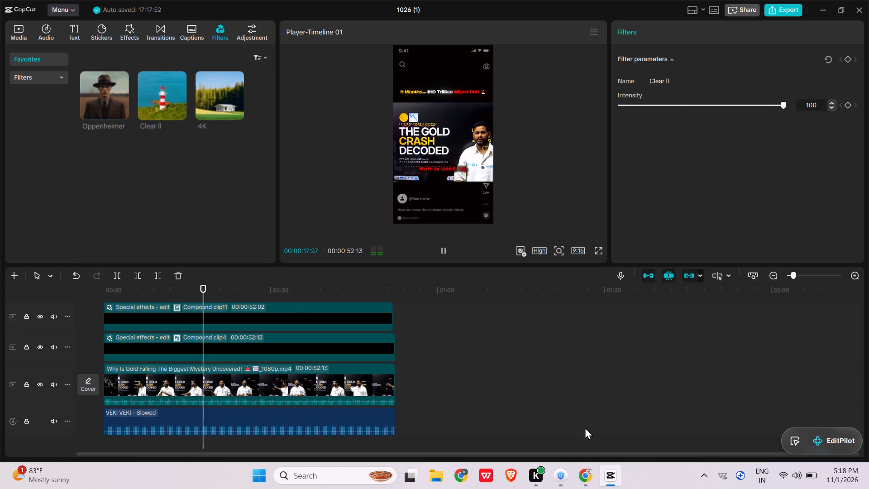
key("space")
left_click(362, 422)
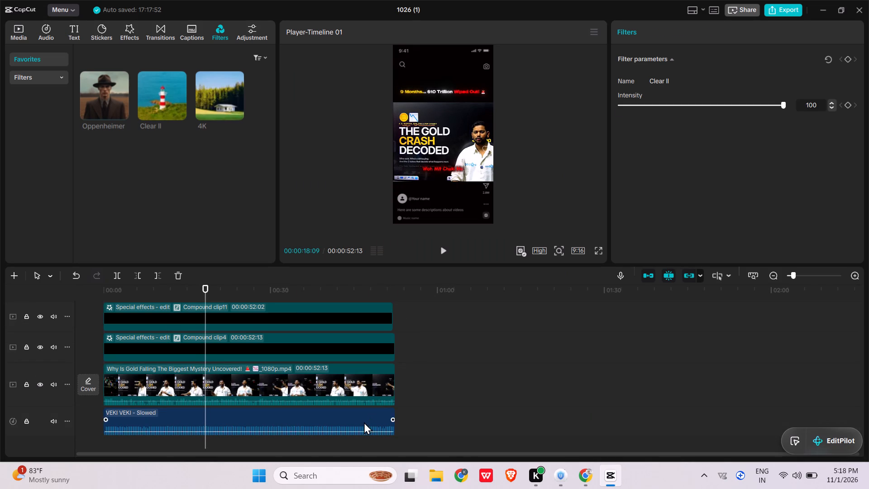
triple_click(832, 89)
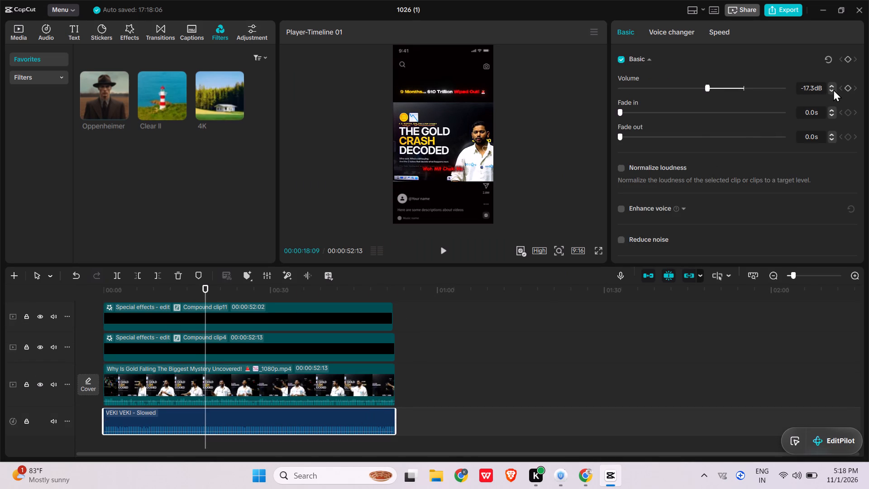
triple_click(833, 89)
triple_click(833, 89)
triple_click(833, 89)
triple_click(833, 89)
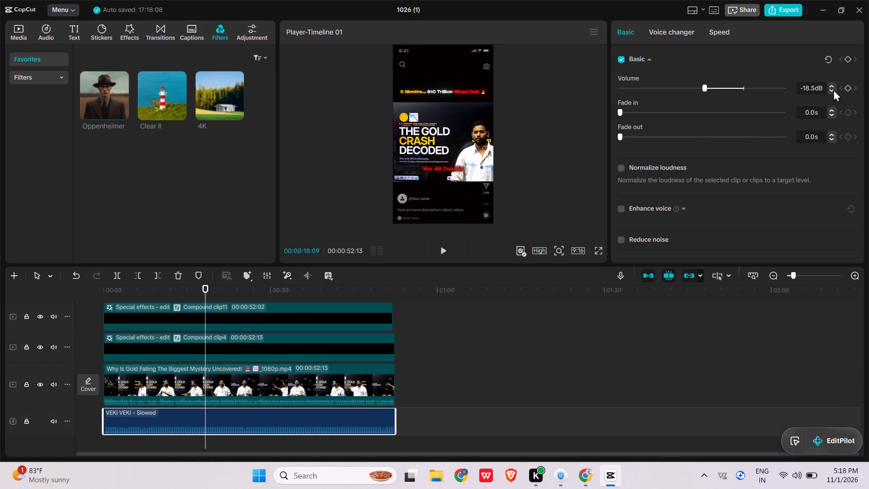